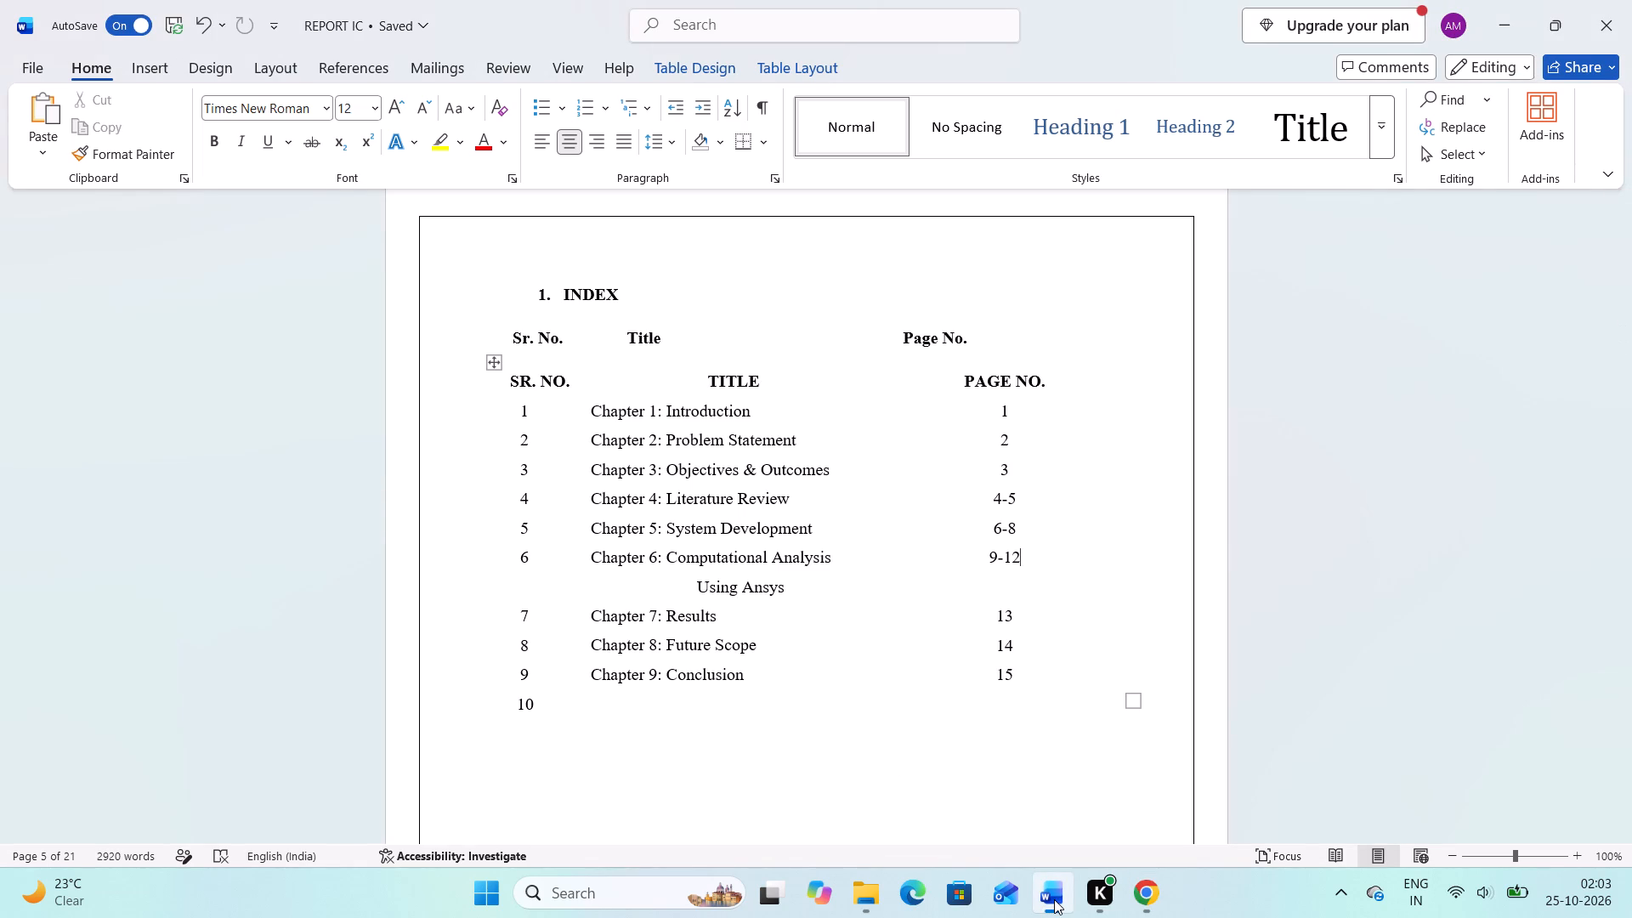
{"action": "scroll", "coordinate": [1054, 899], "scroll_direction": "down", "scroll_amount": 3}
{"action": "scroll", "coordinate": [961, 609], "scroll_direction": "down", "scroll_amount": 19}
{"action": "scroll", "coordinate": [961, 609], "scroll_direction": "down", "scroll_amount": 18}
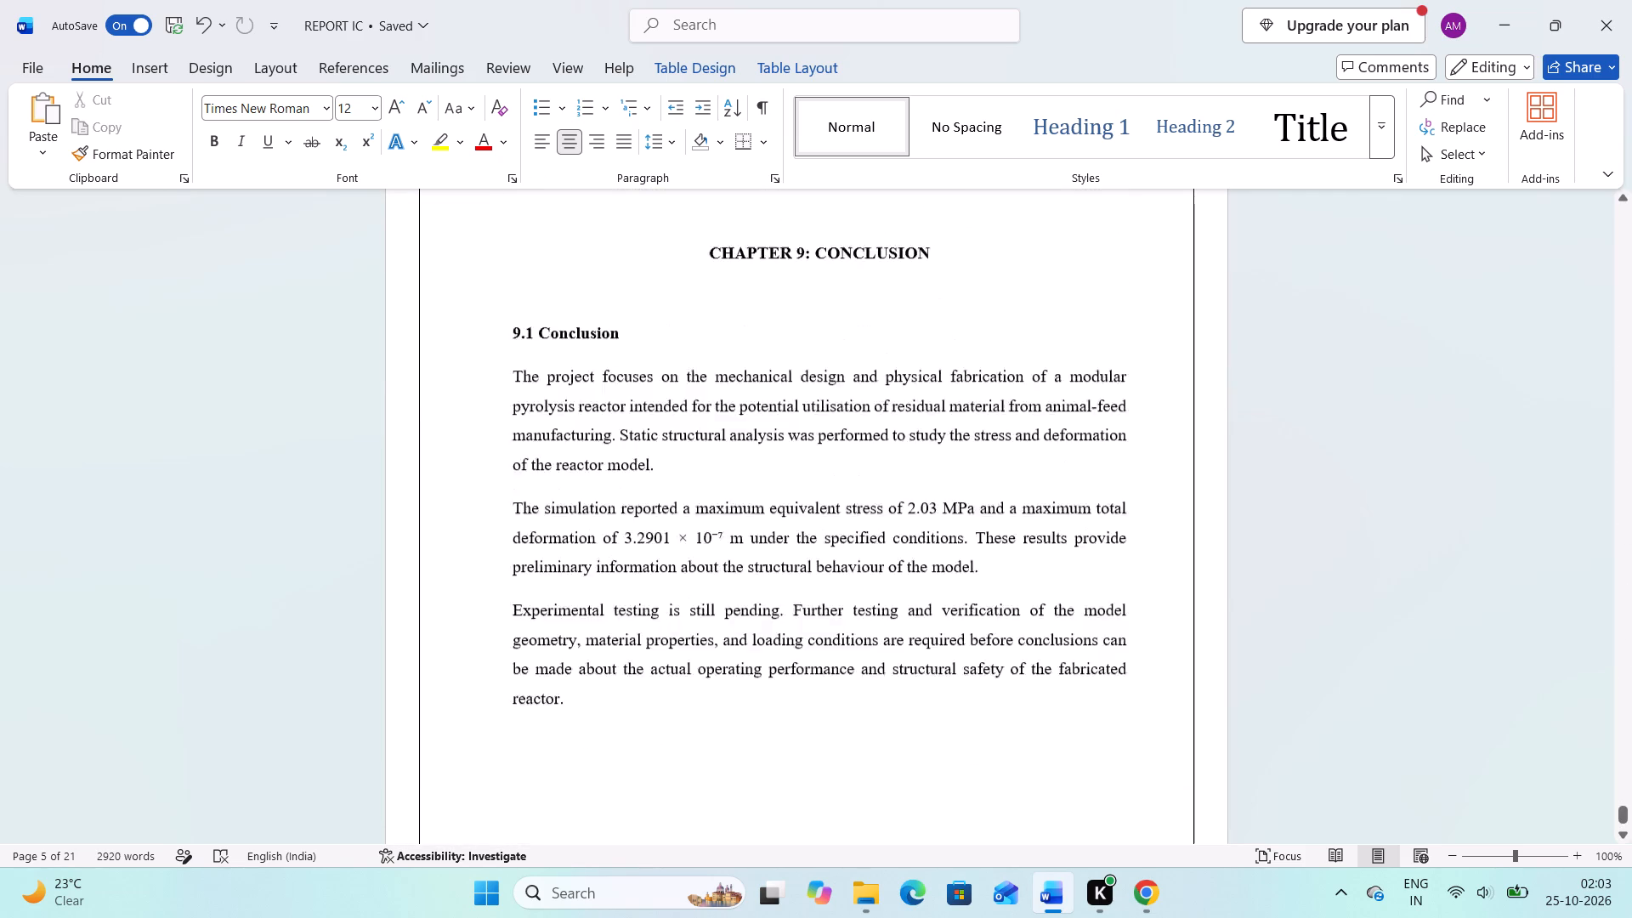
{"action": "scroll", "coordinate": [961, 609], "scroll_direction": "down", "scroll_amount": 6}
{"action": "scroll", "coordinate": [961, 609], "scroll_direction": "up", "scroll_amount": 1}
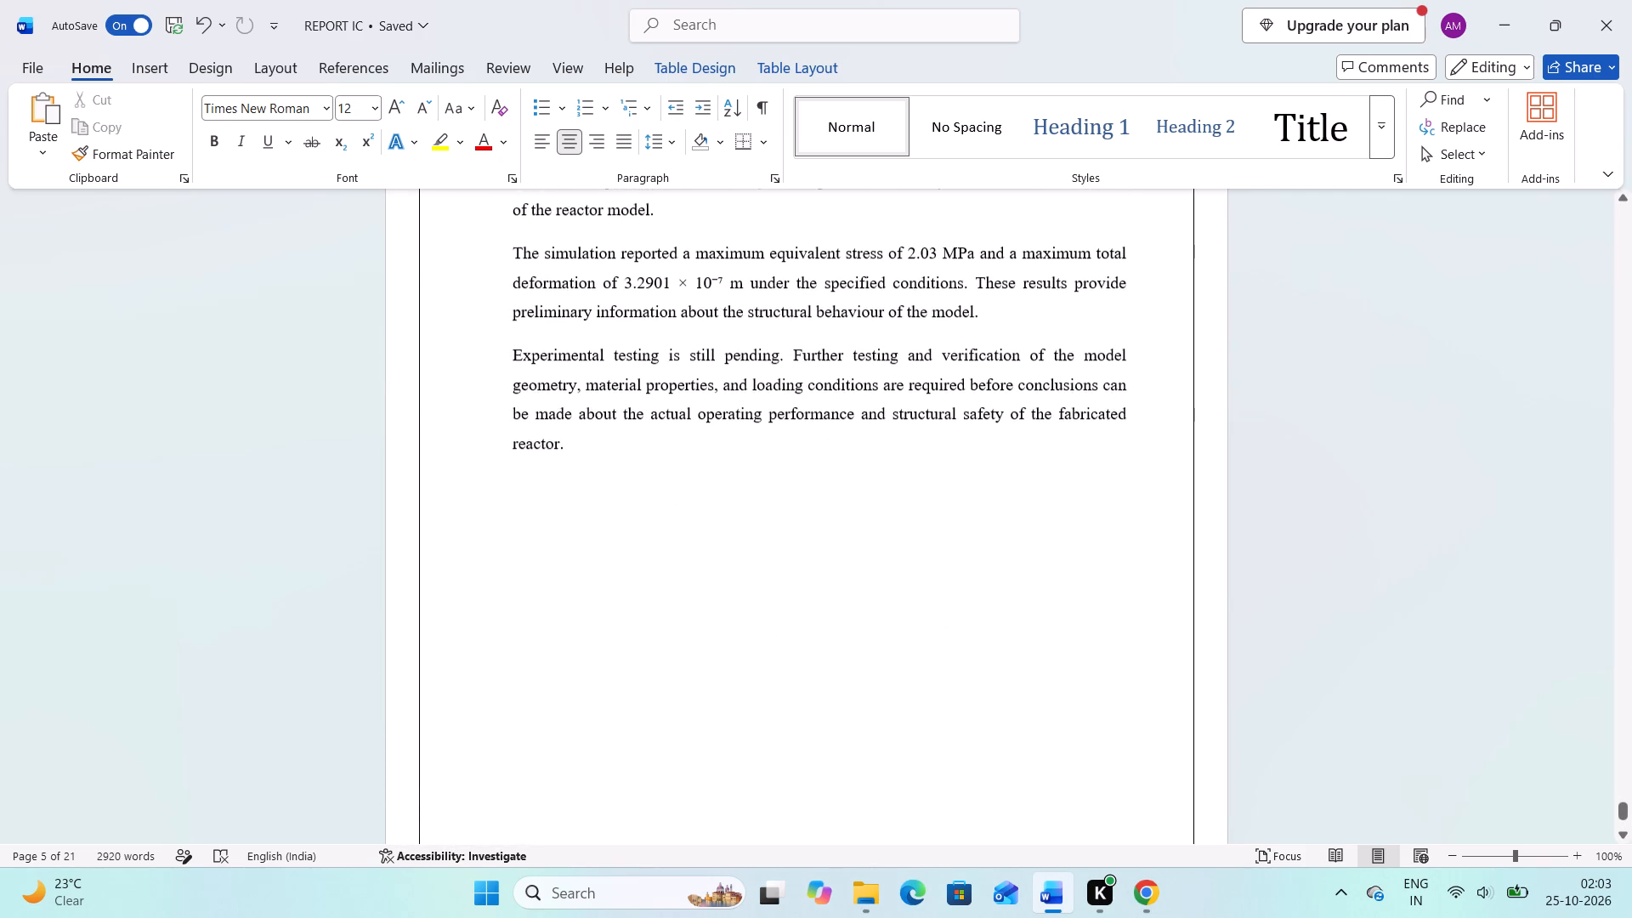
{"action": "scroll", "coordinate": [961, 609], "scroll_direction": "up", "scroll_amount": 1}
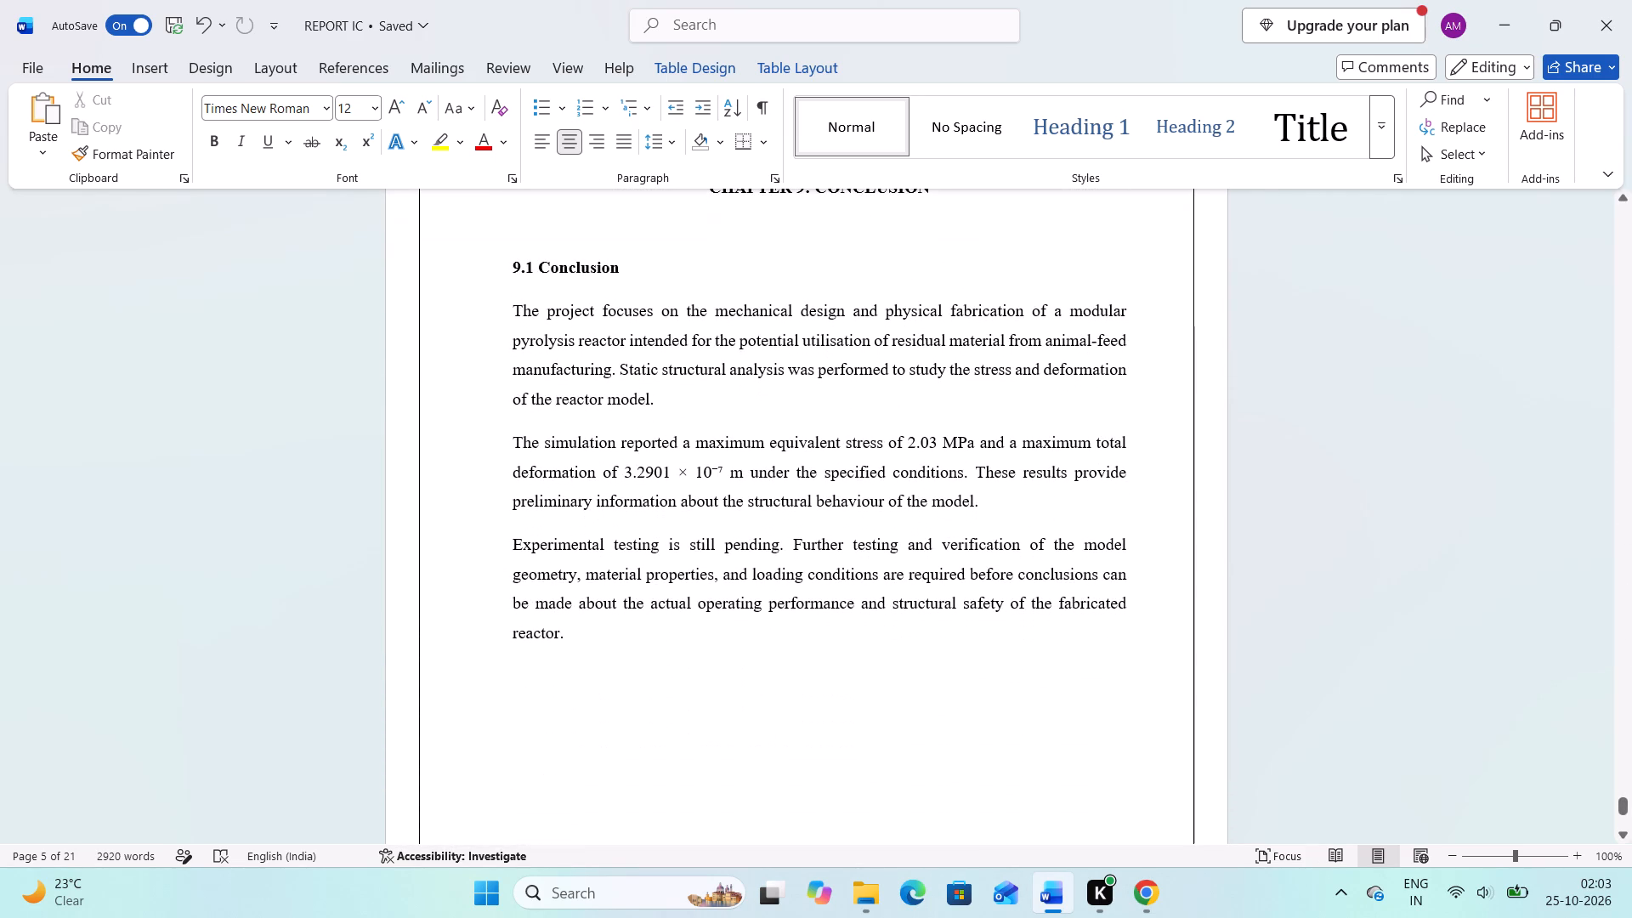
{"action": "left_click", "coordinate": [708, 650]}
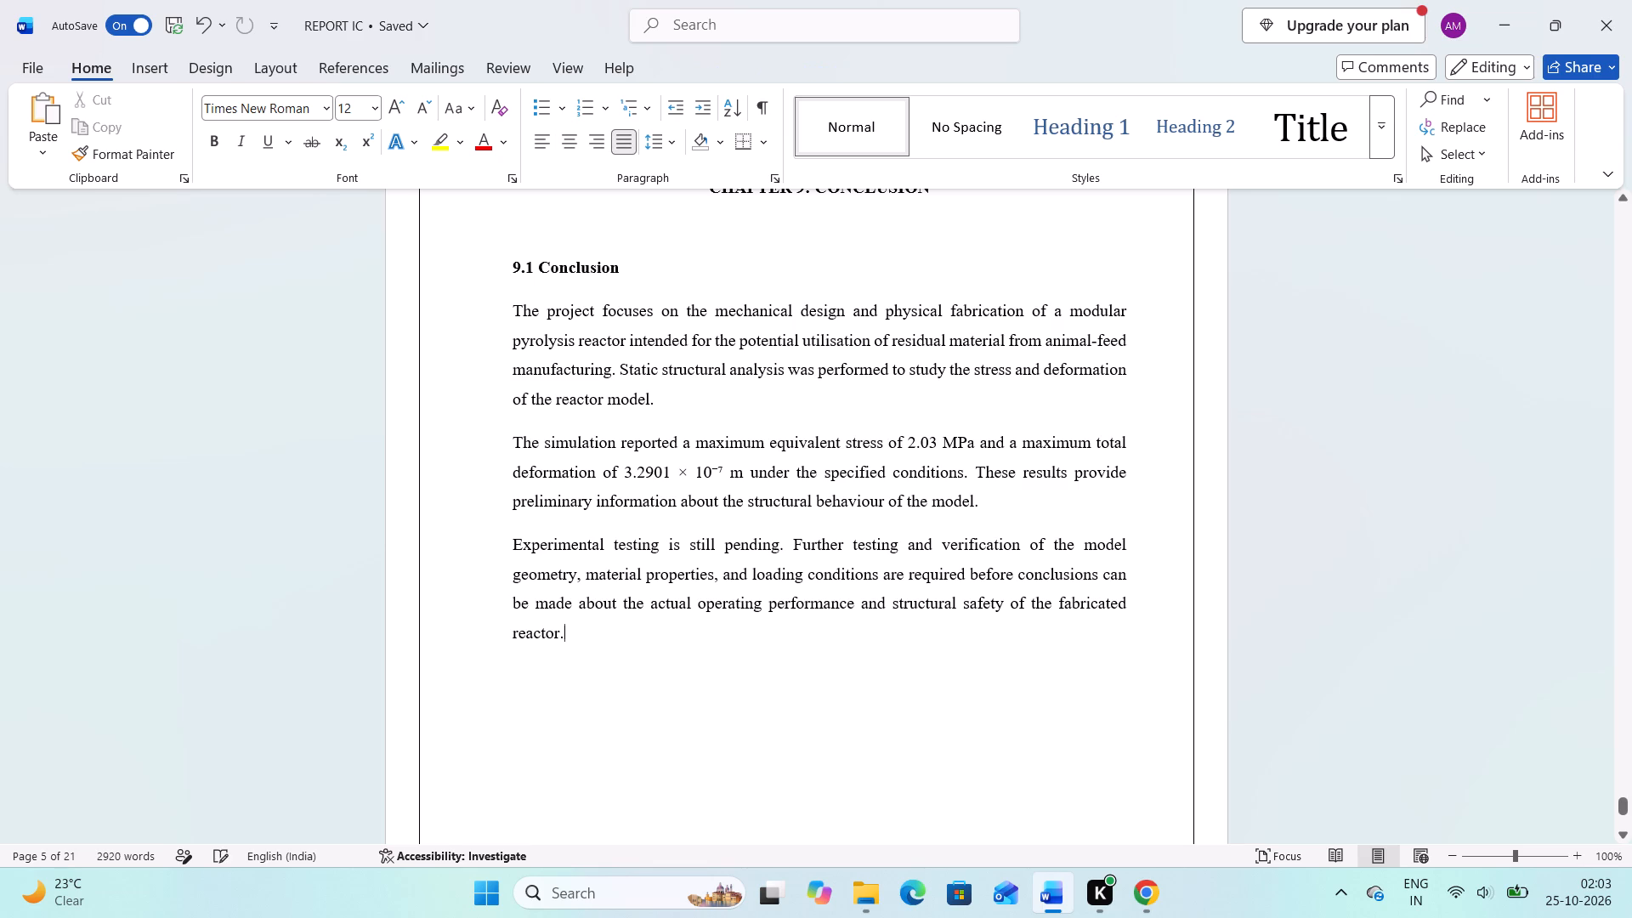
{"action": "key", "text": "Return"}
{"action": "key", "text": "Return"}
{"action": "key", "text": "Return"}
{"action": "key", "text": "Return"}
{"action": "key", "text": "Return"}
{"action": "key", "text": "Return"}
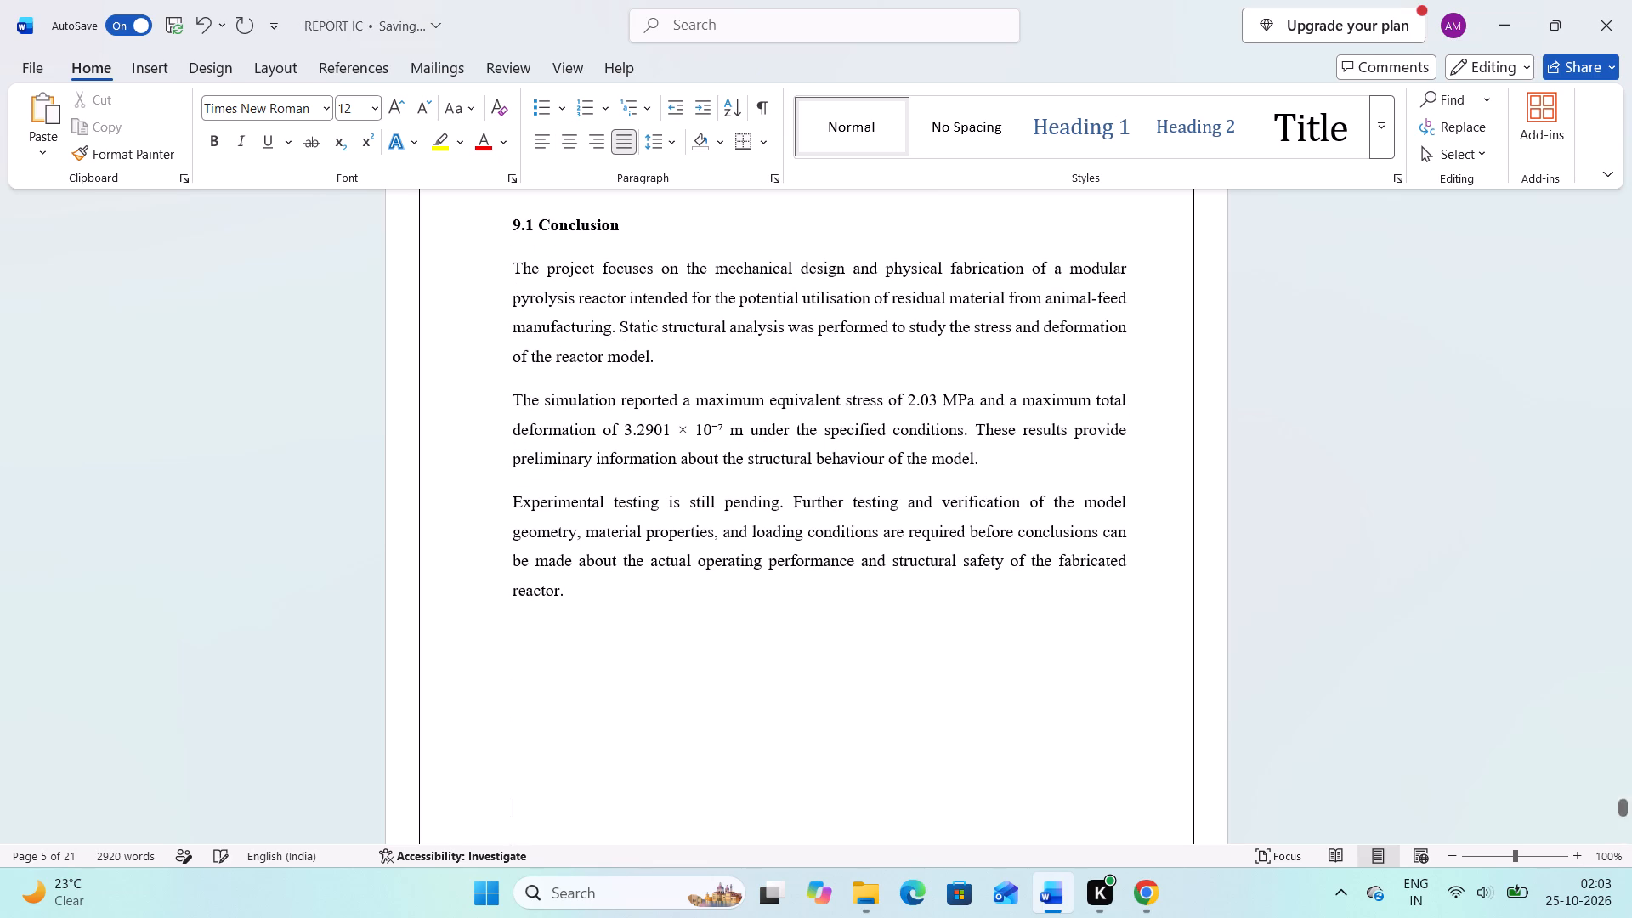
{"action": "key", "text": "Return"}
{"action": "key", "text": "Return"}
{"action": "key", "text": "Return"}
{"action": "key", "text": "Return"}
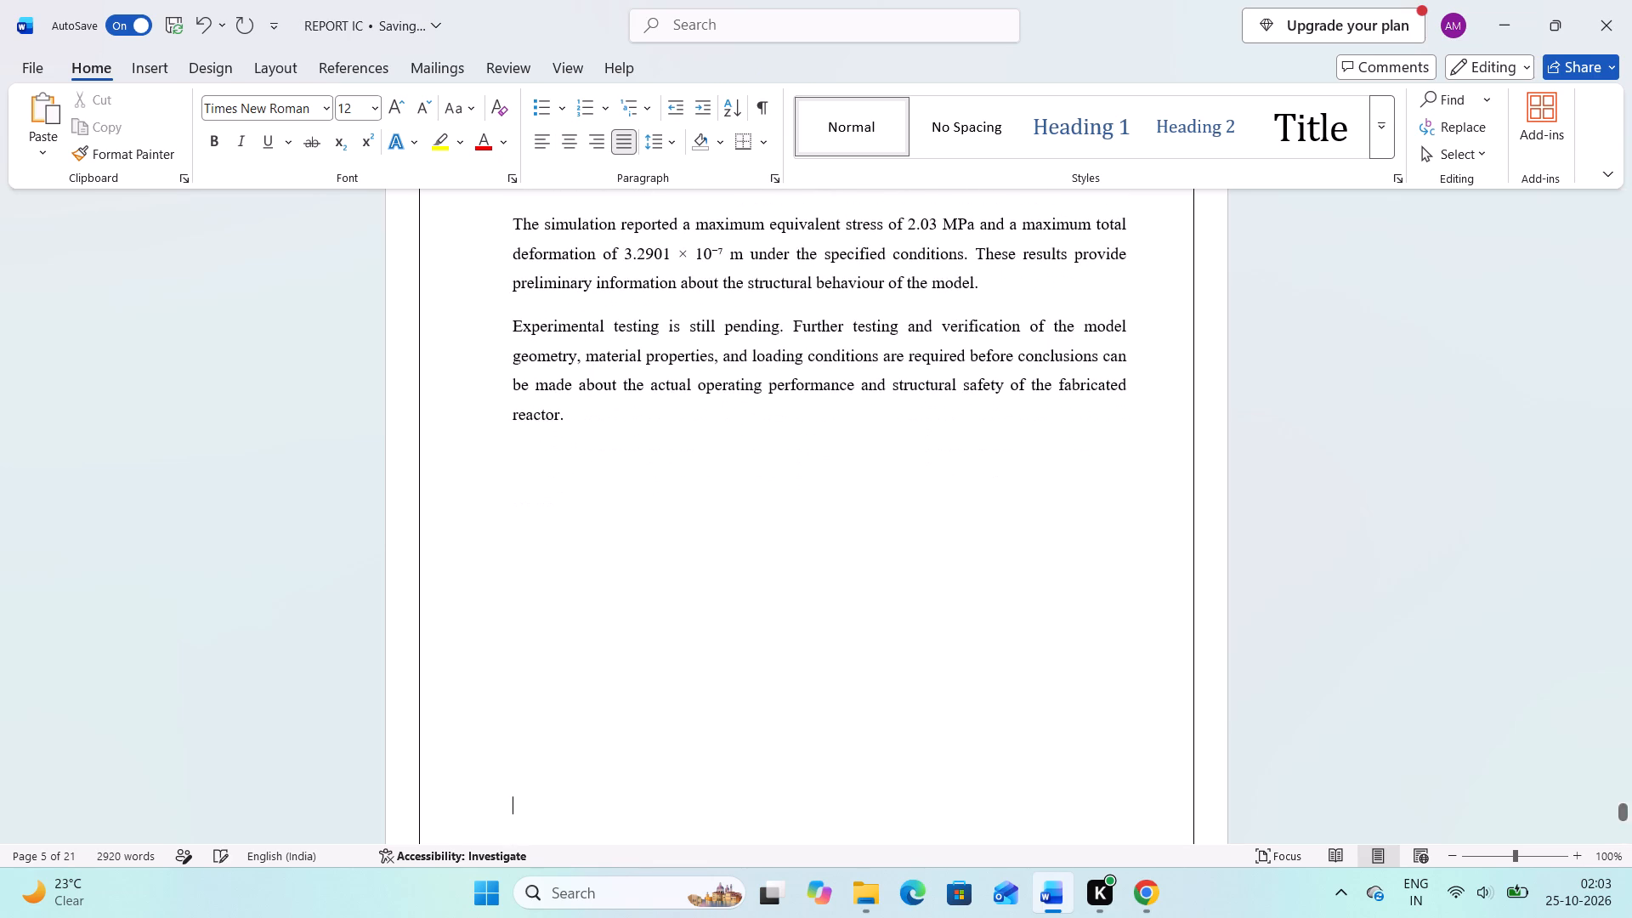
{"action": "key", "text": "Return"}
{"action": "key", "text": "Return"}
{"action": "key", "text": "Return"}
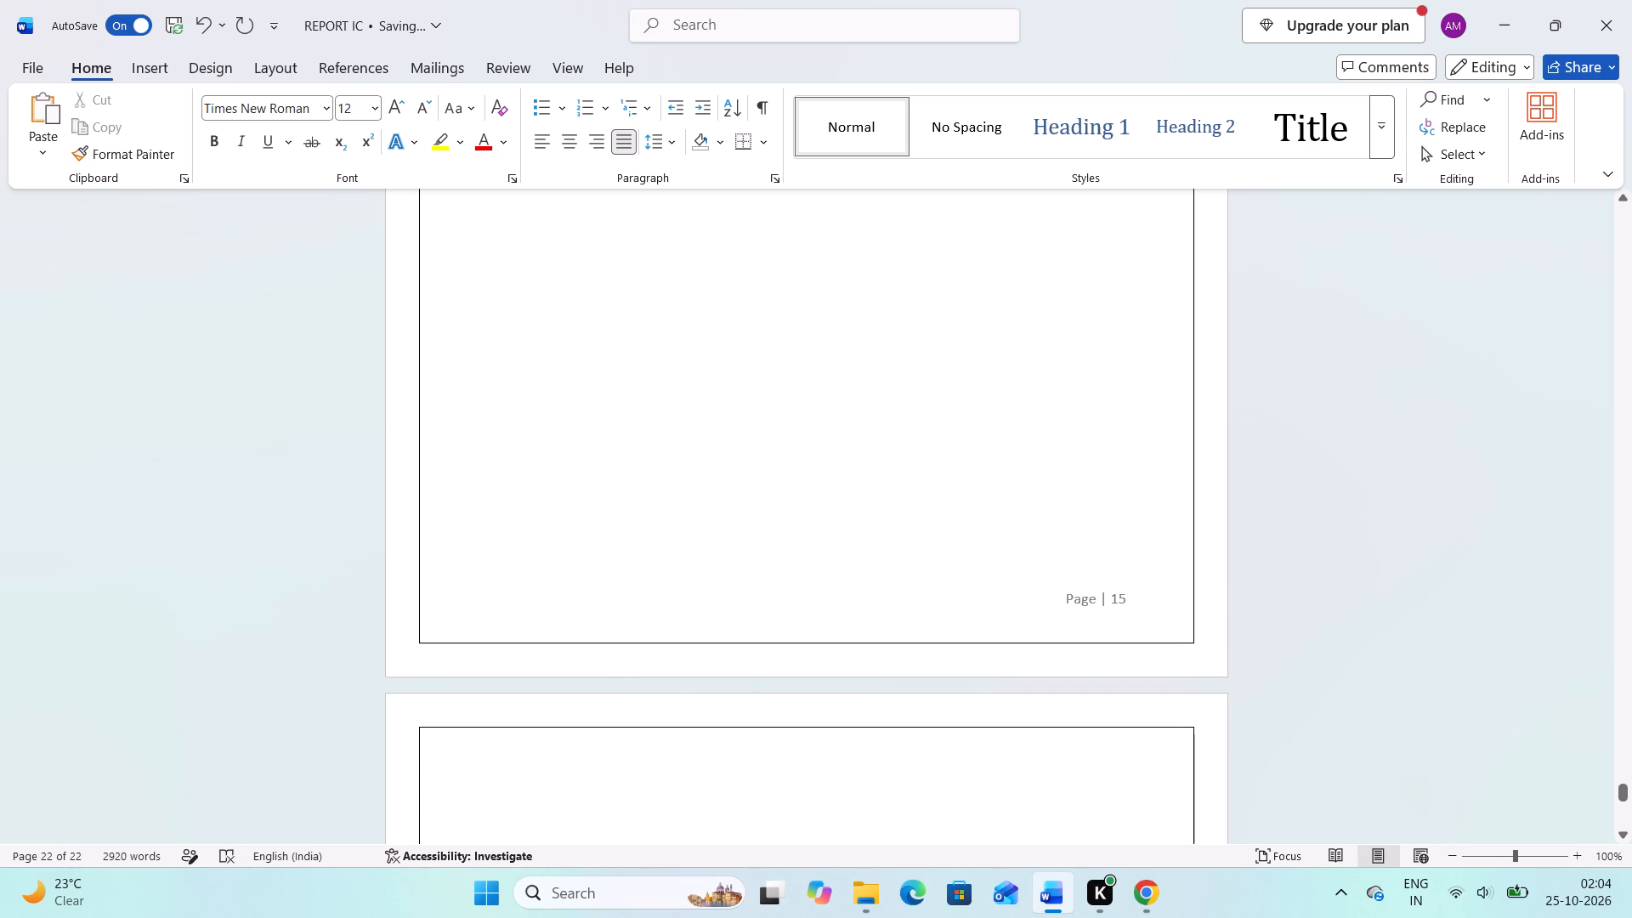
Paste the copied references list, with its heading, onto the new page after the conclusion.
{"action": "key", "text": "ctrl+v"}
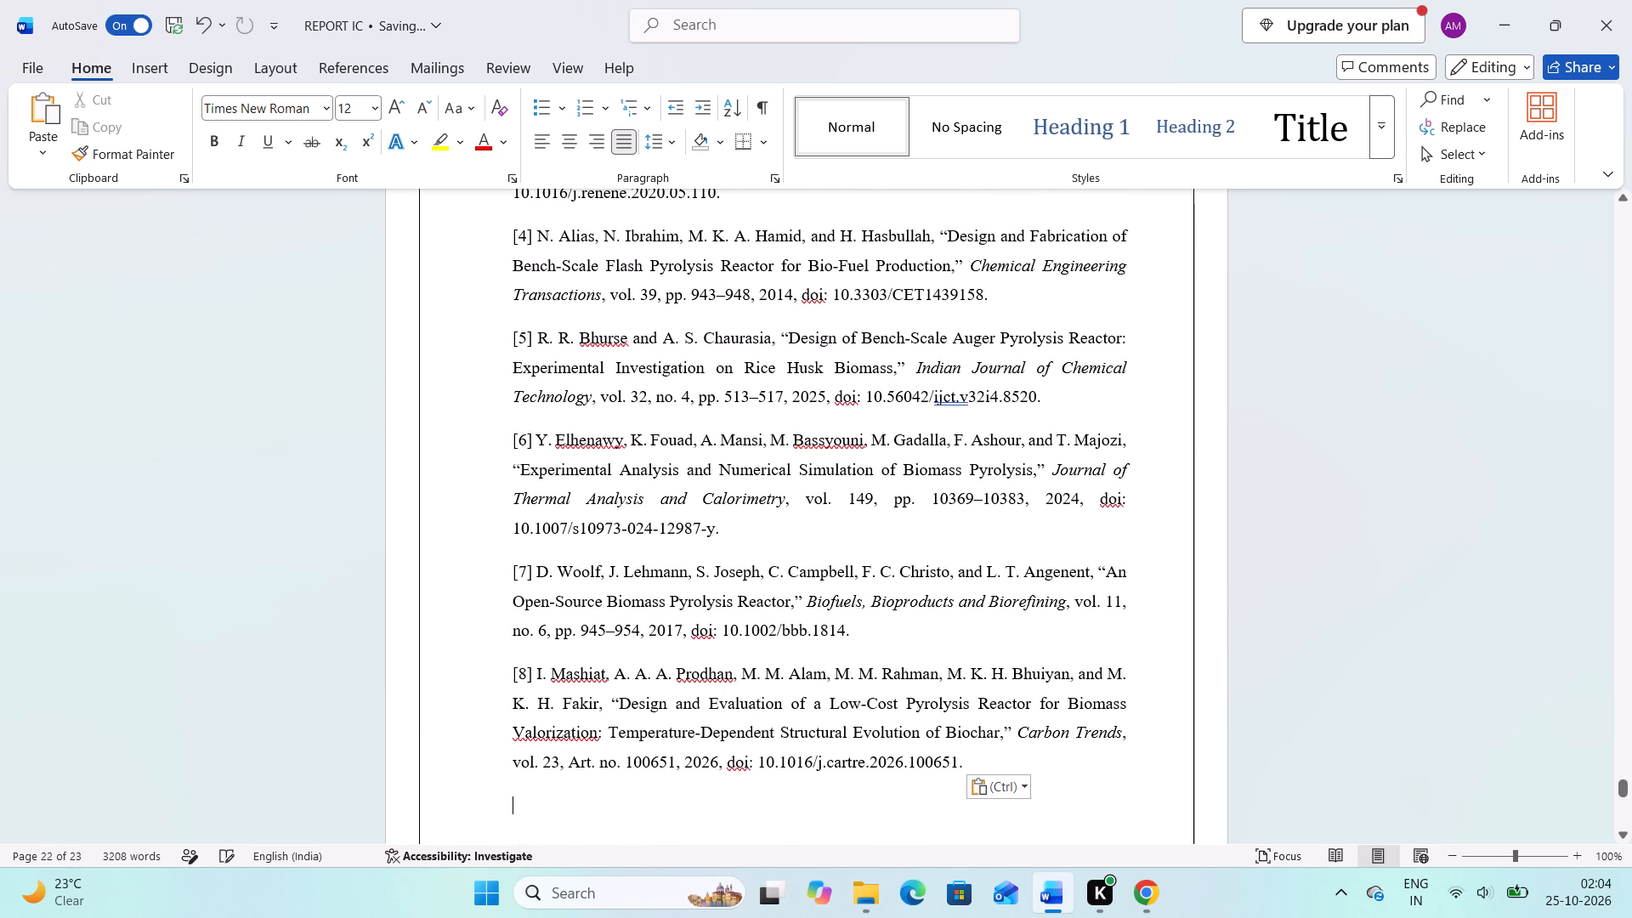
{"action": "scroll", "coordinate": [708, 650], "scroll_direction": "down", "scroll_amount": 5}
{"action": "scroll", "coordinate": [708, 650], "scroll_direction": "up", "scroll_amount": 3}
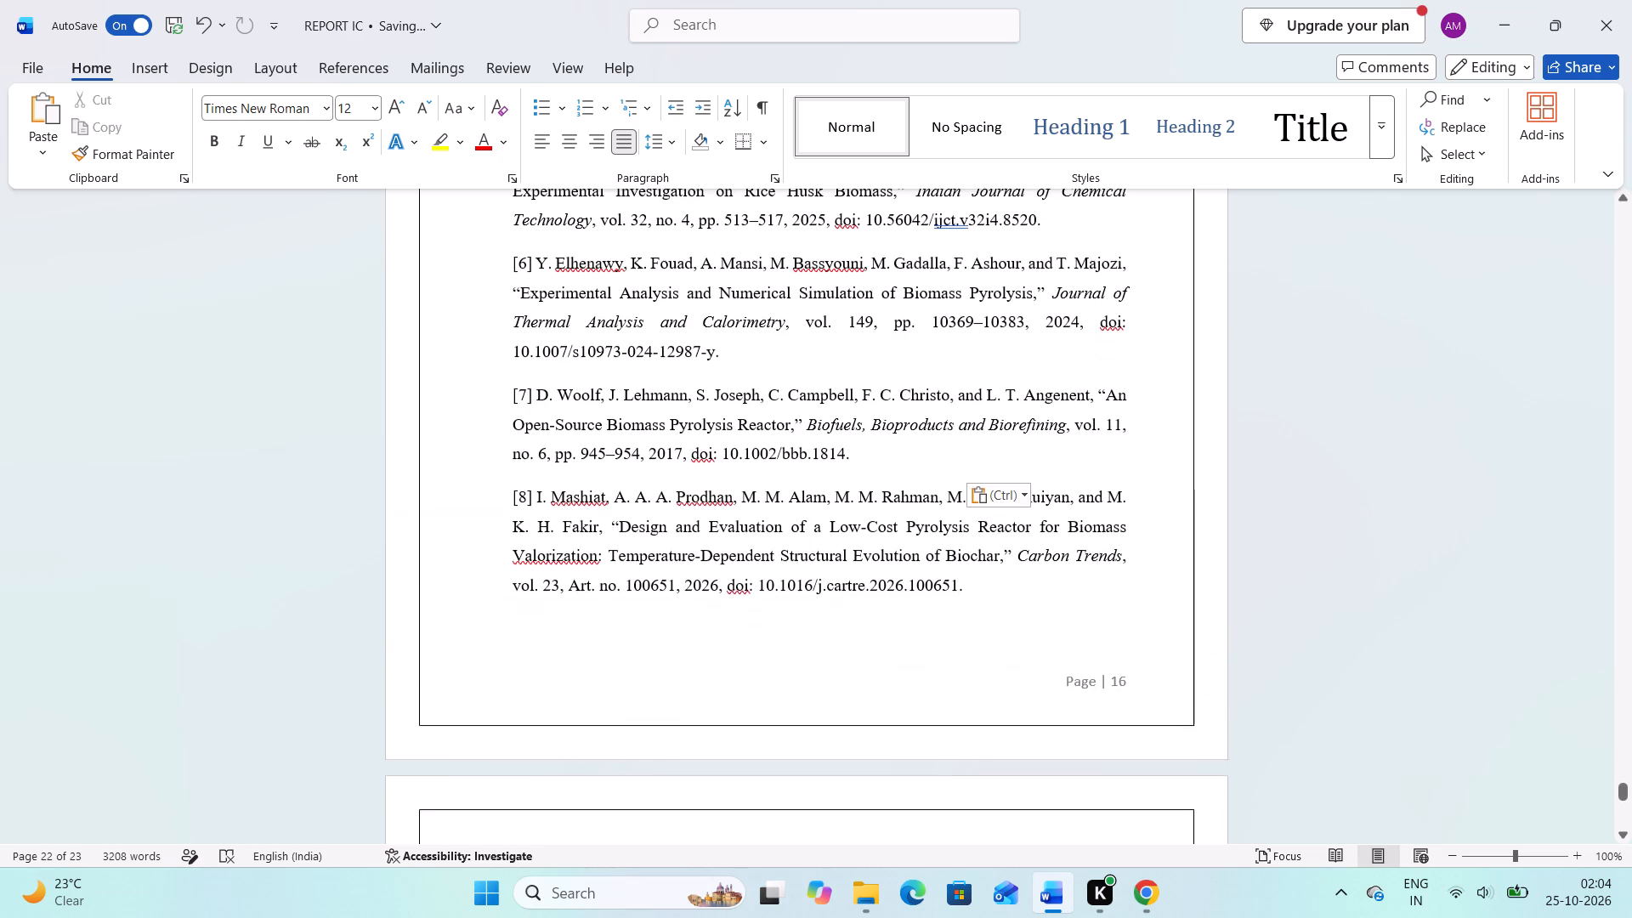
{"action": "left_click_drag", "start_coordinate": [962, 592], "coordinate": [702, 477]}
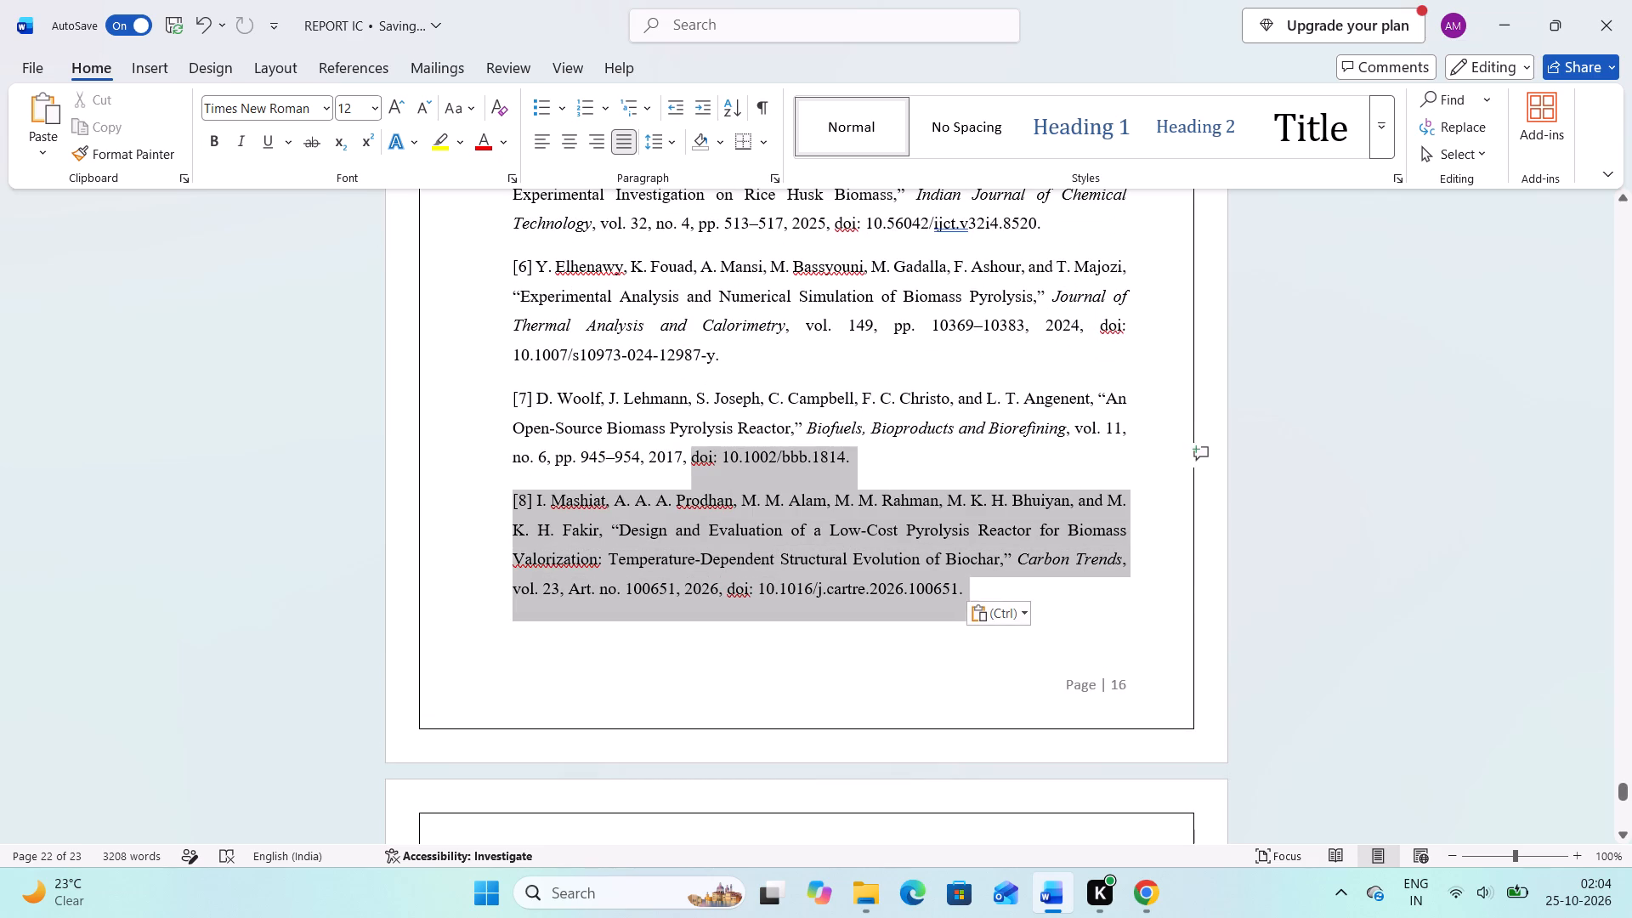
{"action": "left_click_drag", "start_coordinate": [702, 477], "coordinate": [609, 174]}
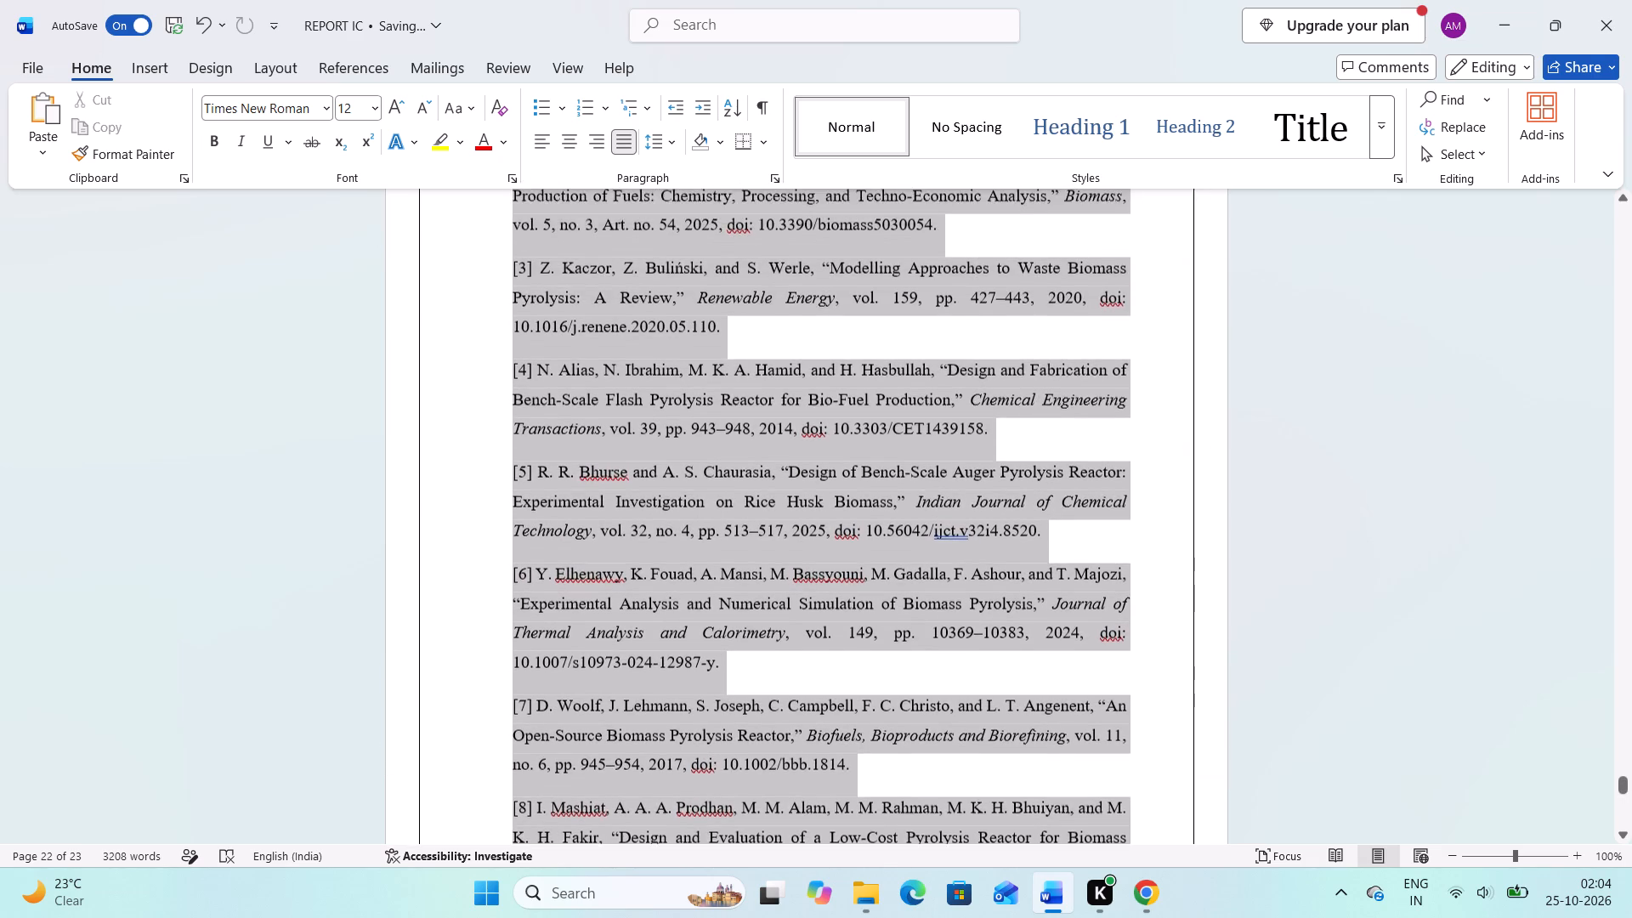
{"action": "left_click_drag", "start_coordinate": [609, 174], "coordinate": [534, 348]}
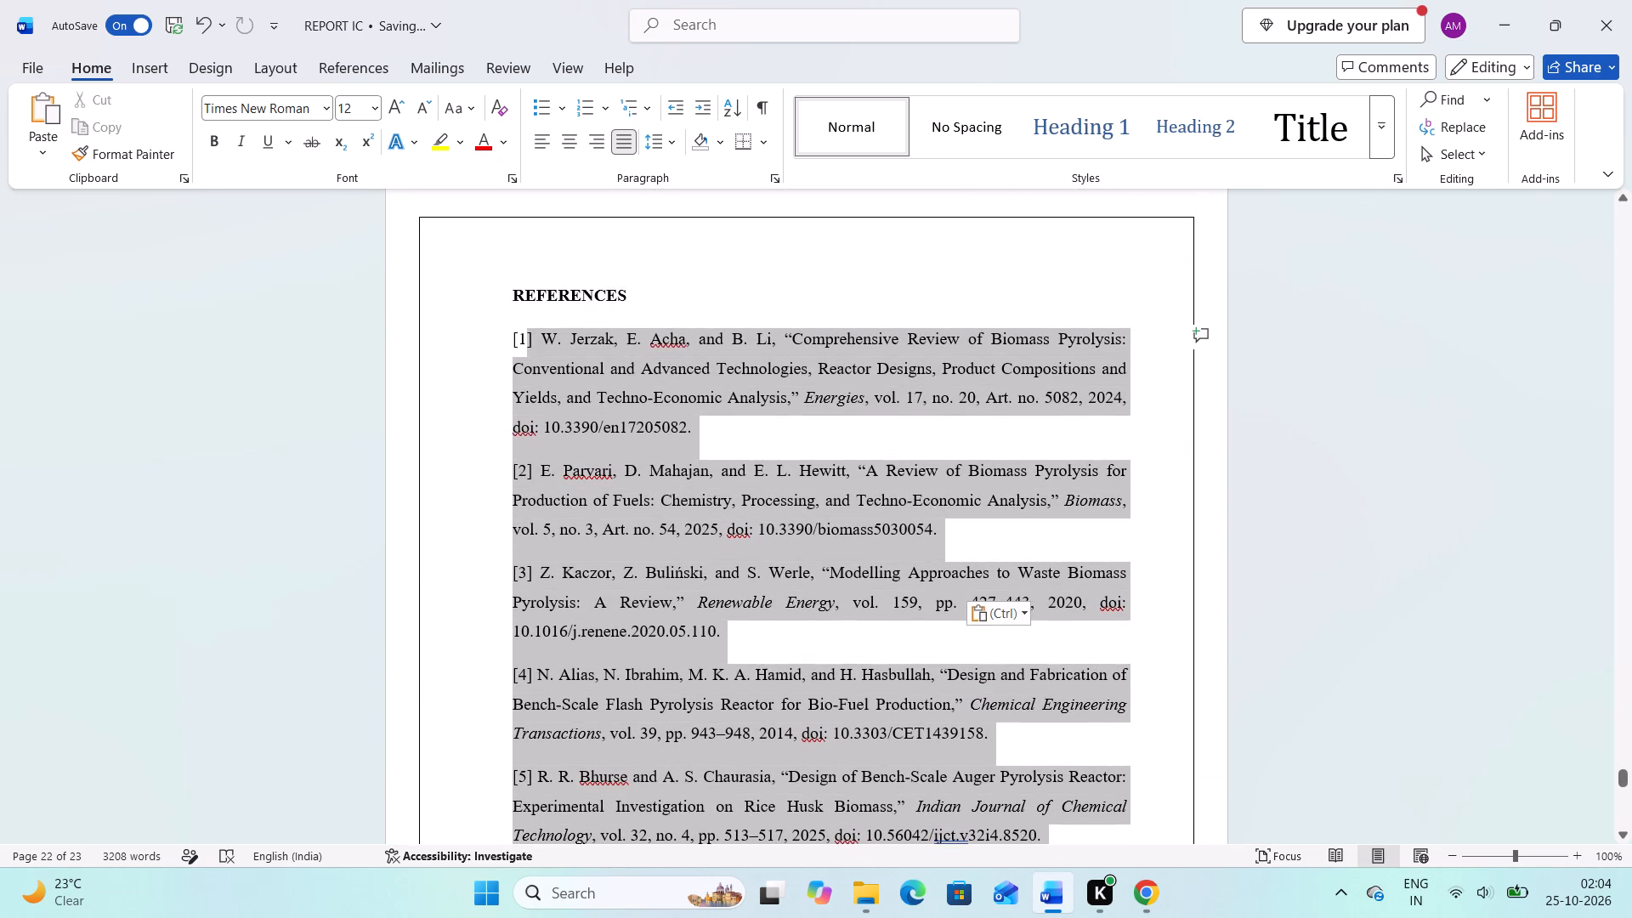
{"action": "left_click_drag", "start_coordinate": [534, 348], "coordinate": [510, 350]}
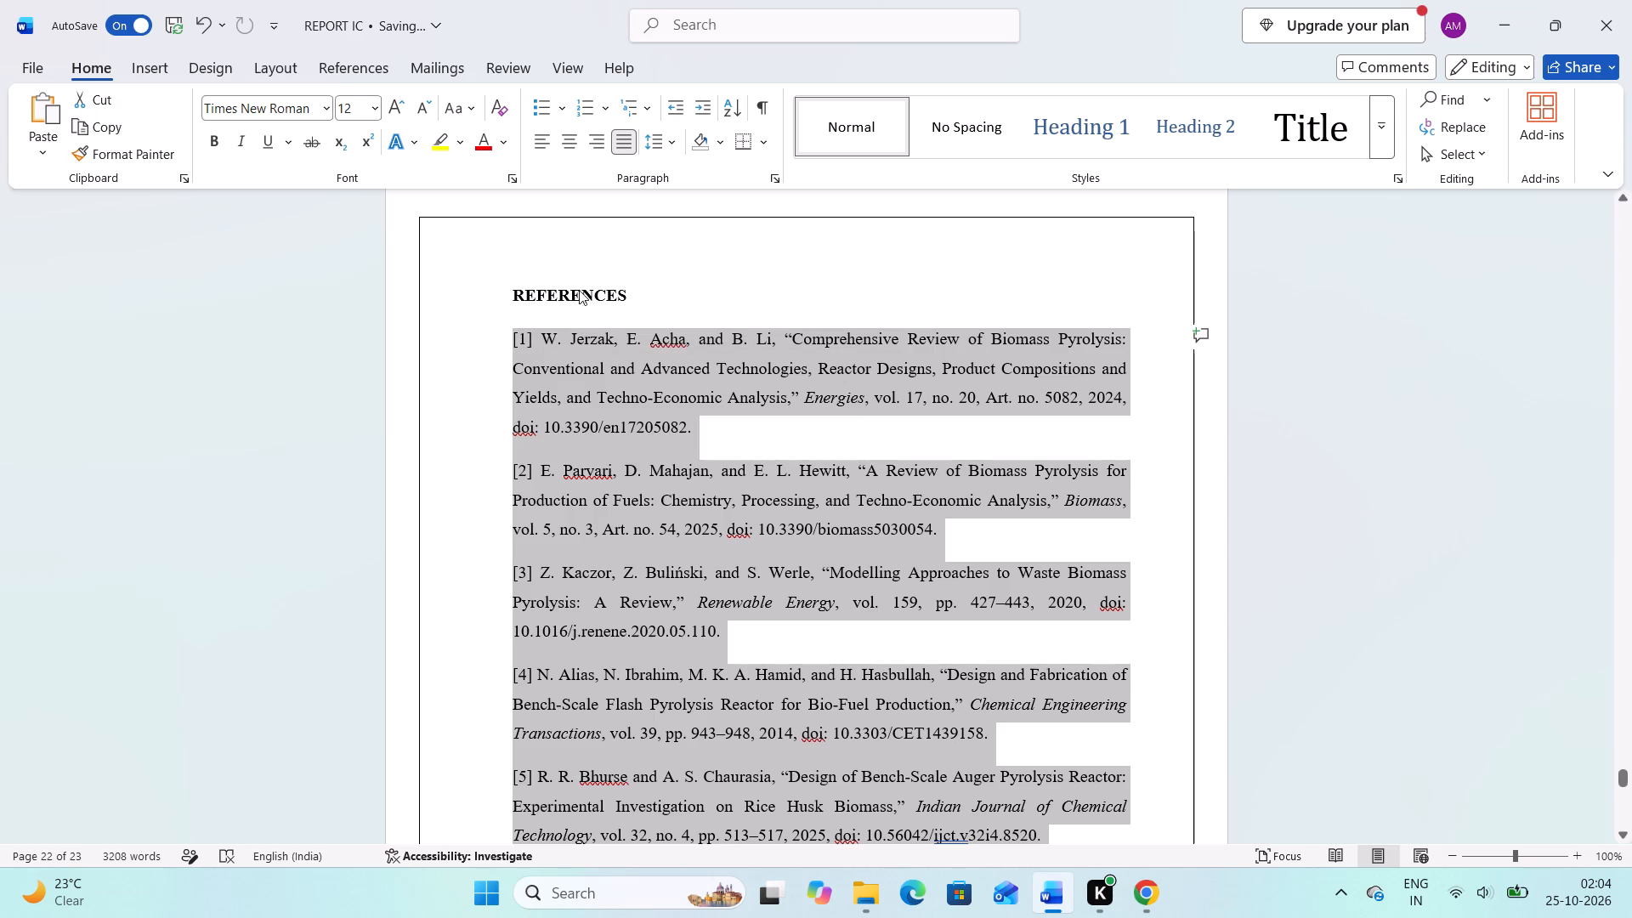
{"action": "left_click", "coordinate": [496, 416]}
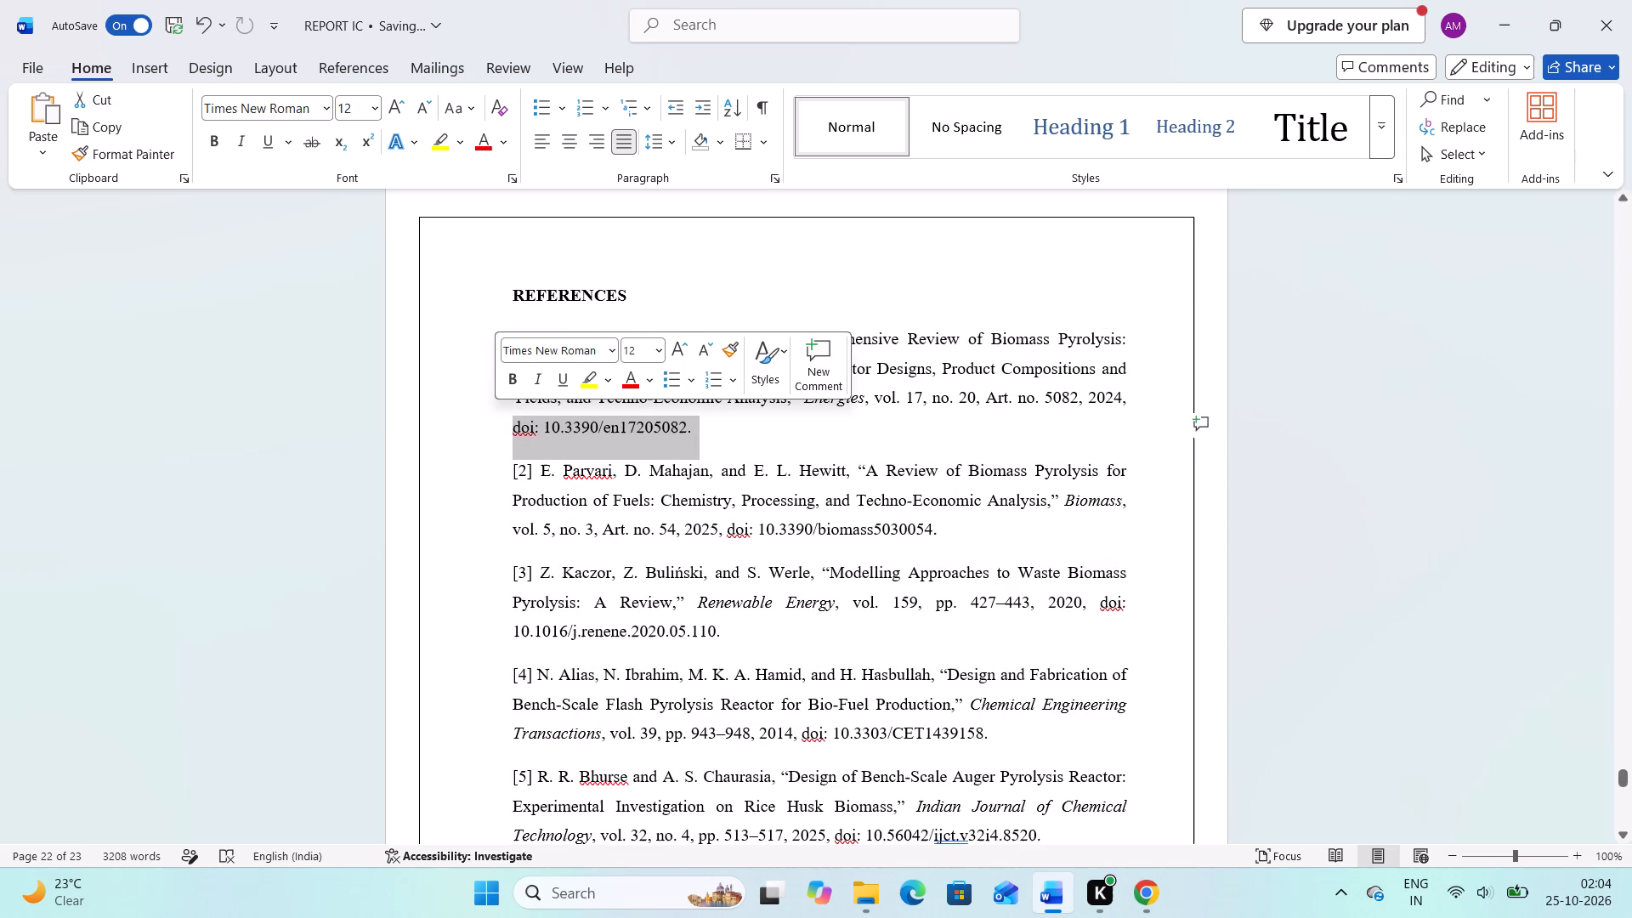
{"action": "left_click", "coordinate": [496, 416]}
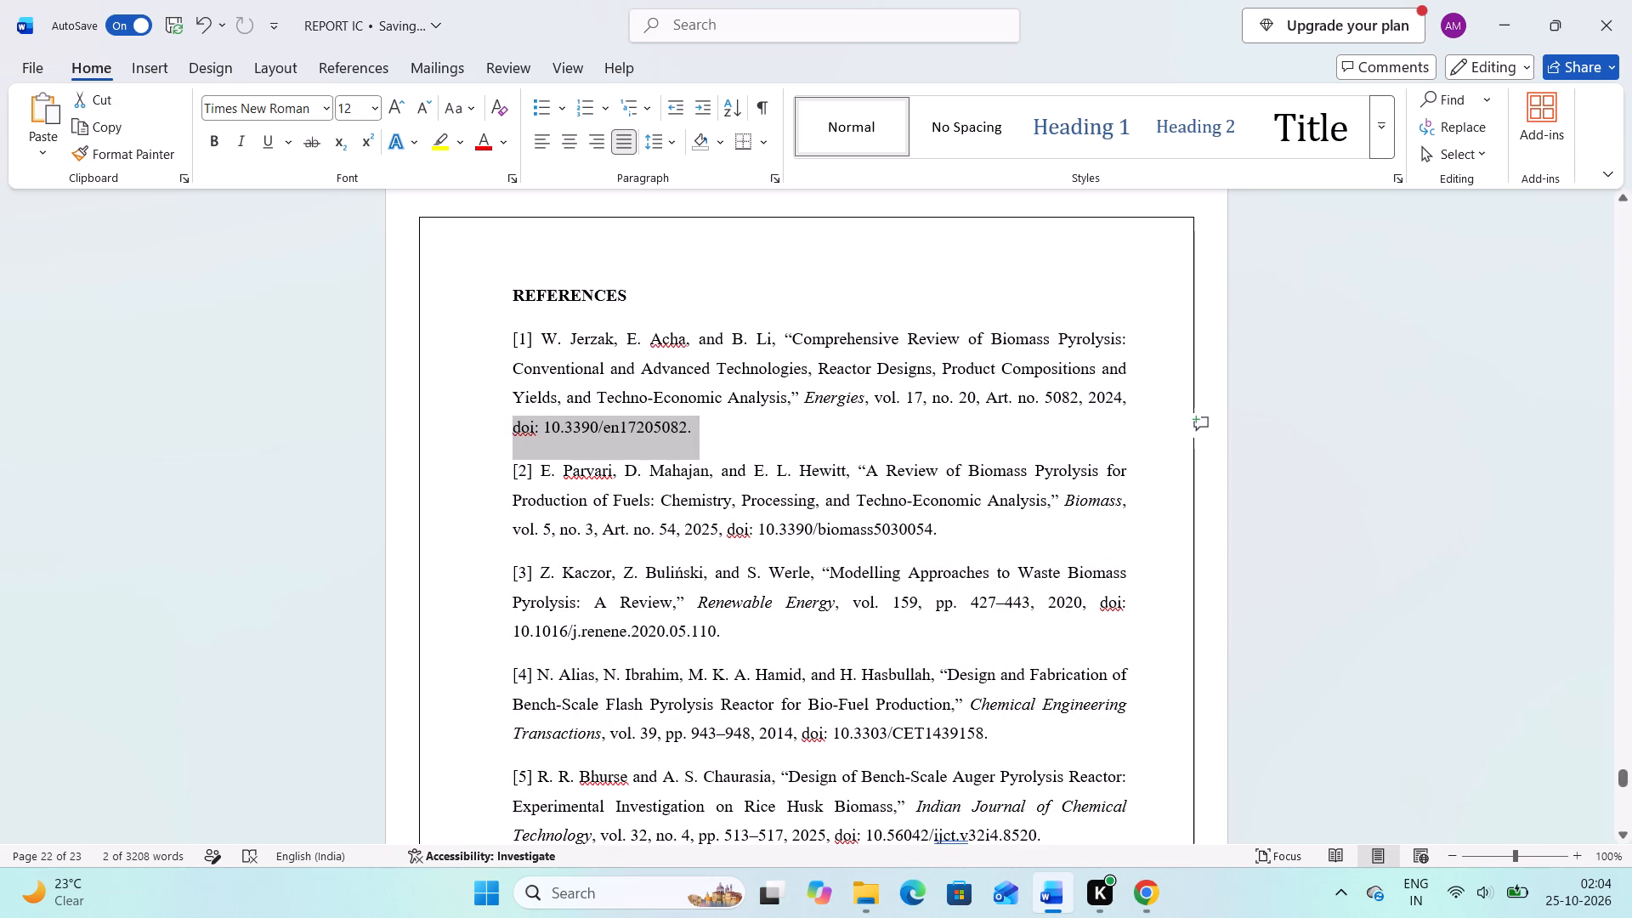
Insert a blank line above the REFERENCES heading.
{"action": "left_click", "coordinate": [508, 297]}
{"action": "key", "text": "Return"}
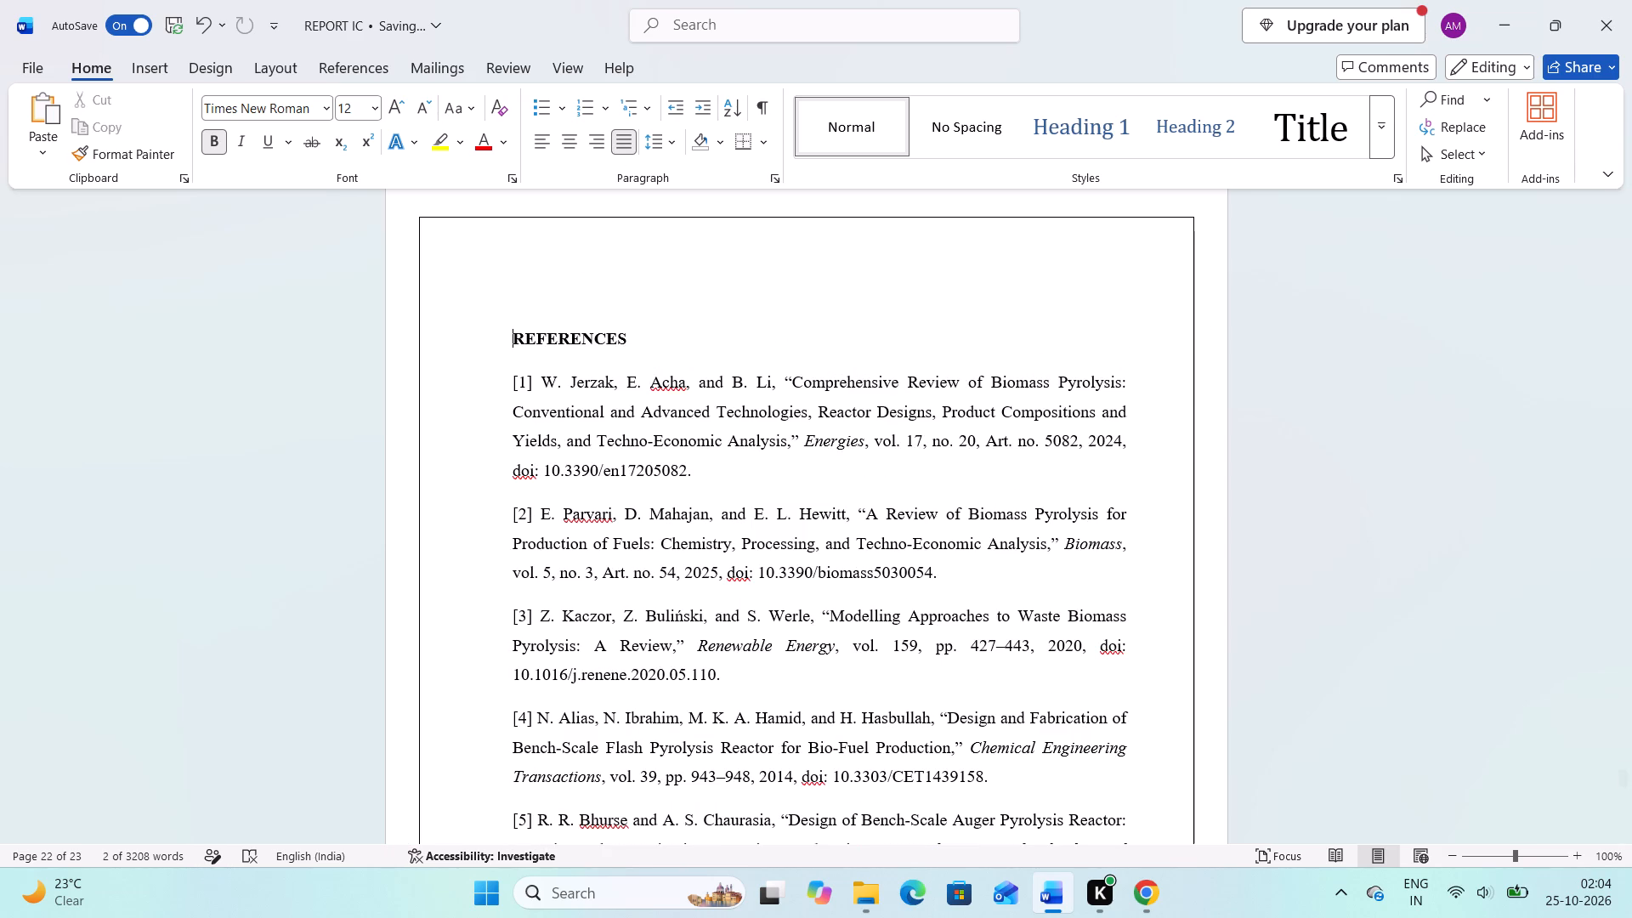
{"action": "scroll", "coordinate": [508, 297], "scroll_direction": "down", "scroll_amount": 3}
{"action": "scroll", "coordinate": [508, 297], "scroll_direction": "up", "scroll_amount": 2}
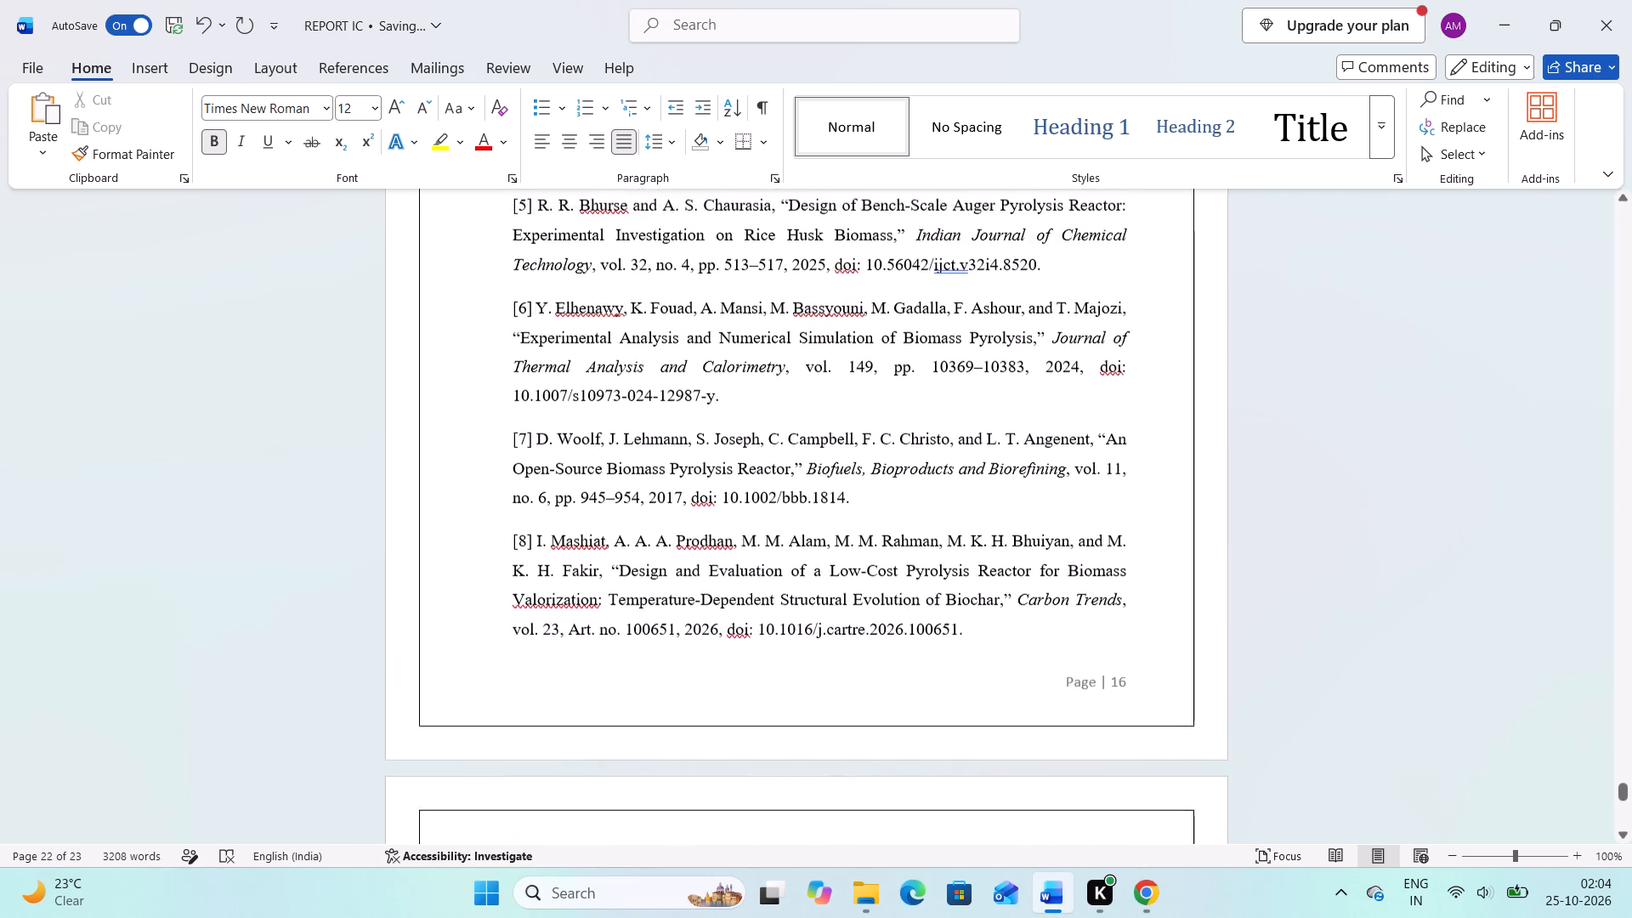
{"action": "scroll", "coordinate": [508, 297], "scroll_direction": "up", "scroll_amount": 3}
{"action": "scroll", "coordinate": [508, 297], "scroll_direction": "down", "scroll_amount": 1}
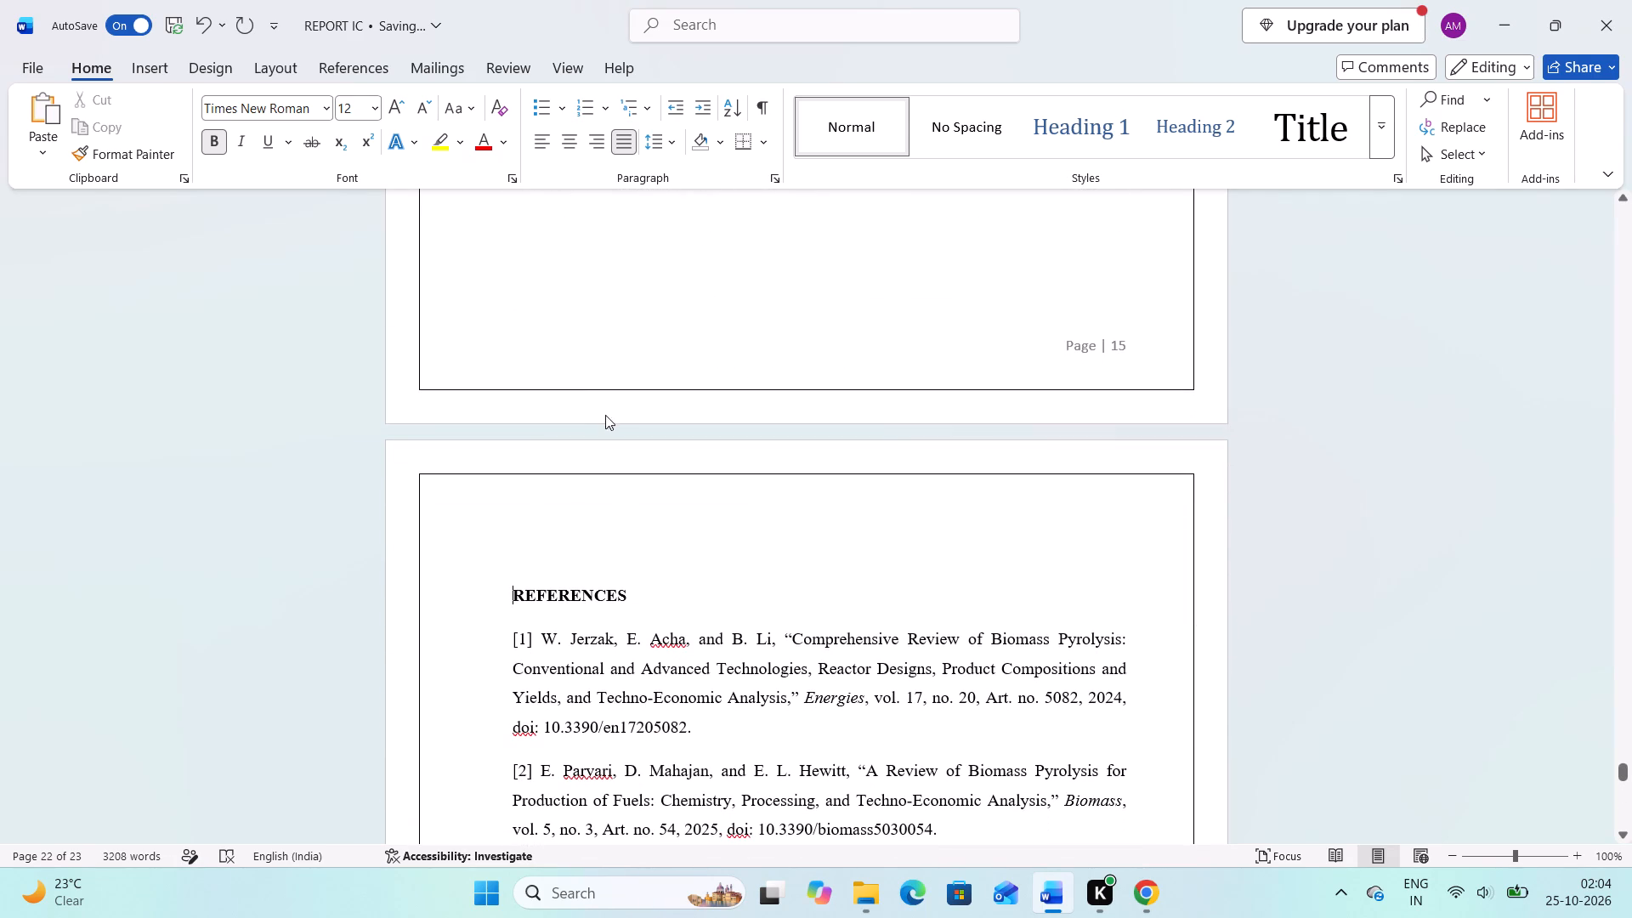
Copy the REFERENCES heading, then change the original's letter case to Capitalize Each Word.
{"action": "left_click_drag", "start_coordinate": [628, 598], "coordinate": [623, 597]}
{"action": "left_click_drag", "start_coordinate": [623, 597], "coordinate": [507, 596]}
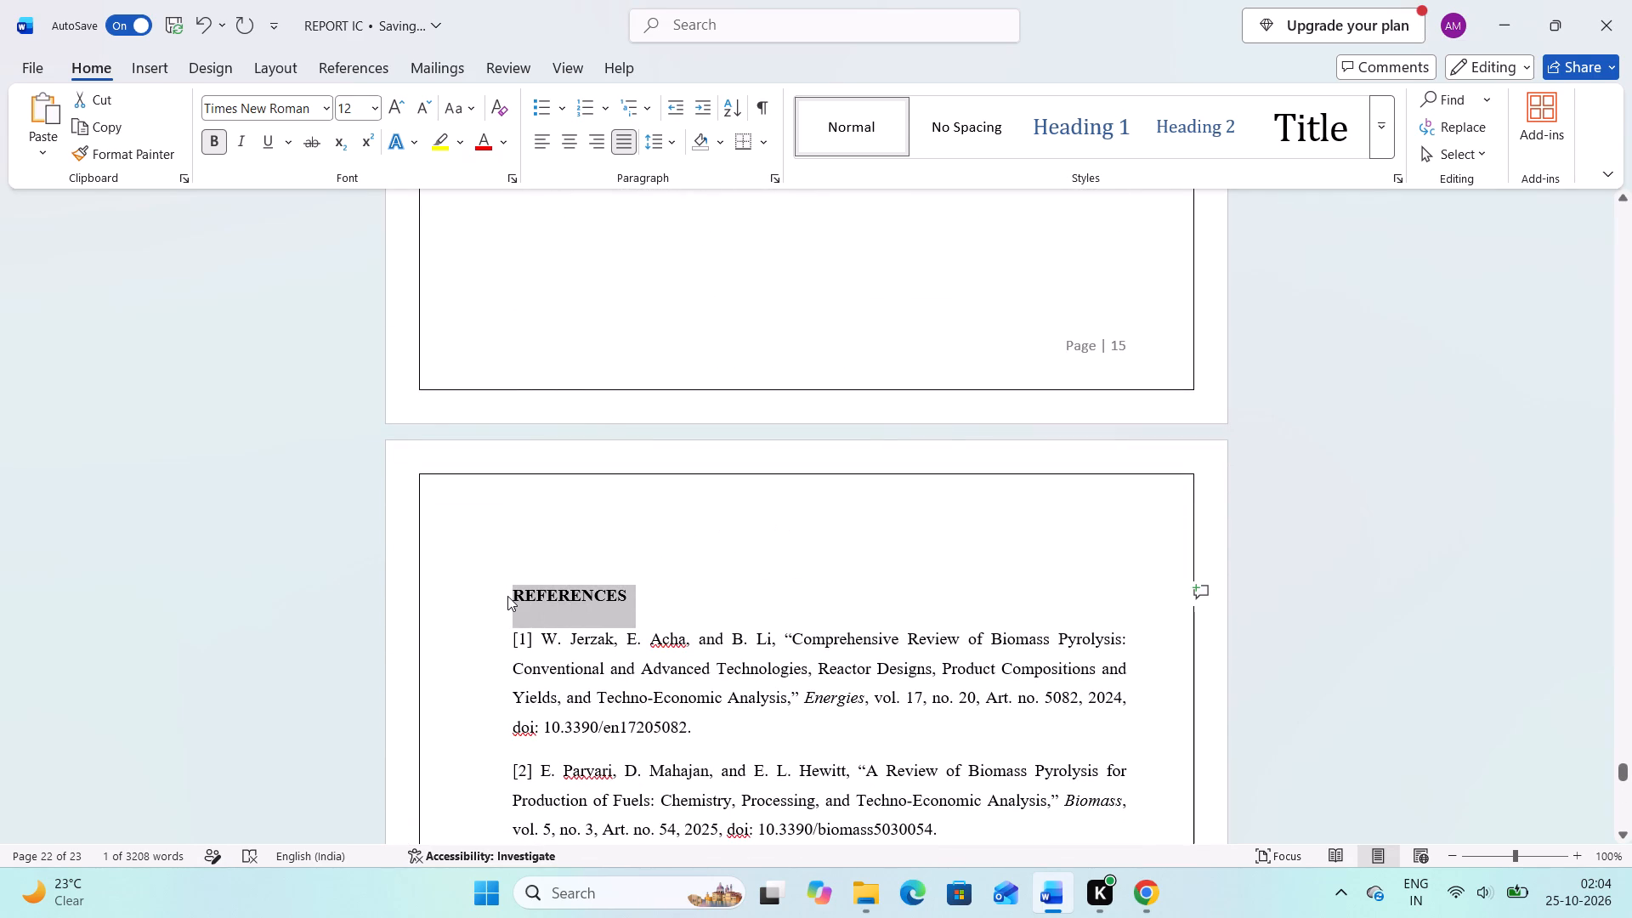
{"action": "key", "text": "ctrl+c"}
{"action": "left_click", "coordinate": [467, 110]}
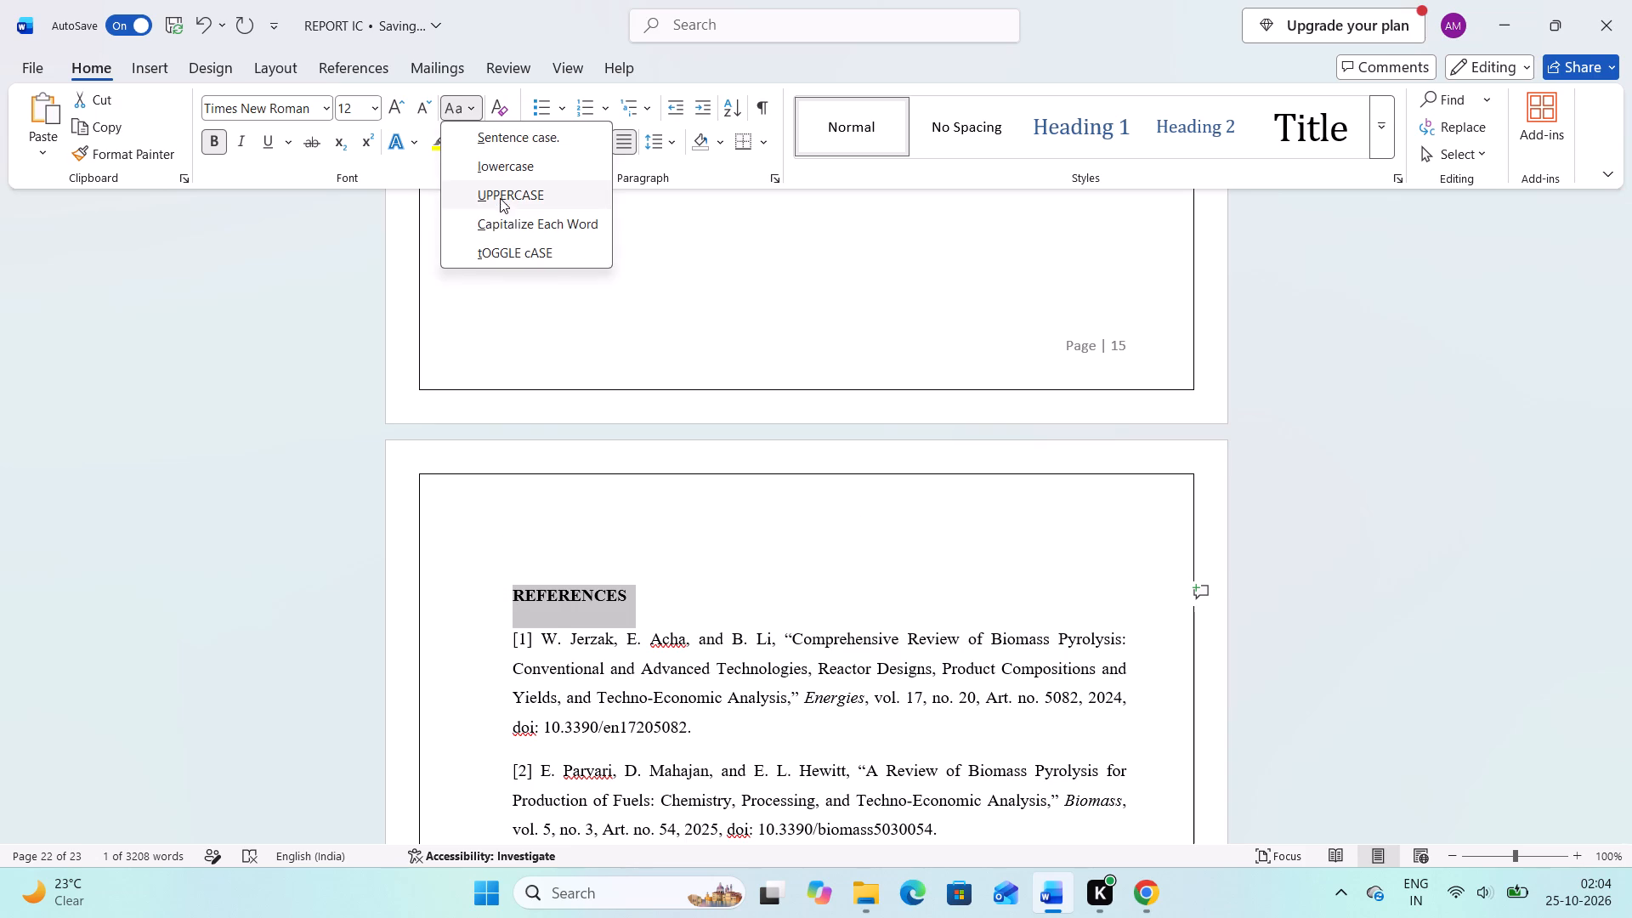
{"action": "left_click", "coordinate": [509, 221]}
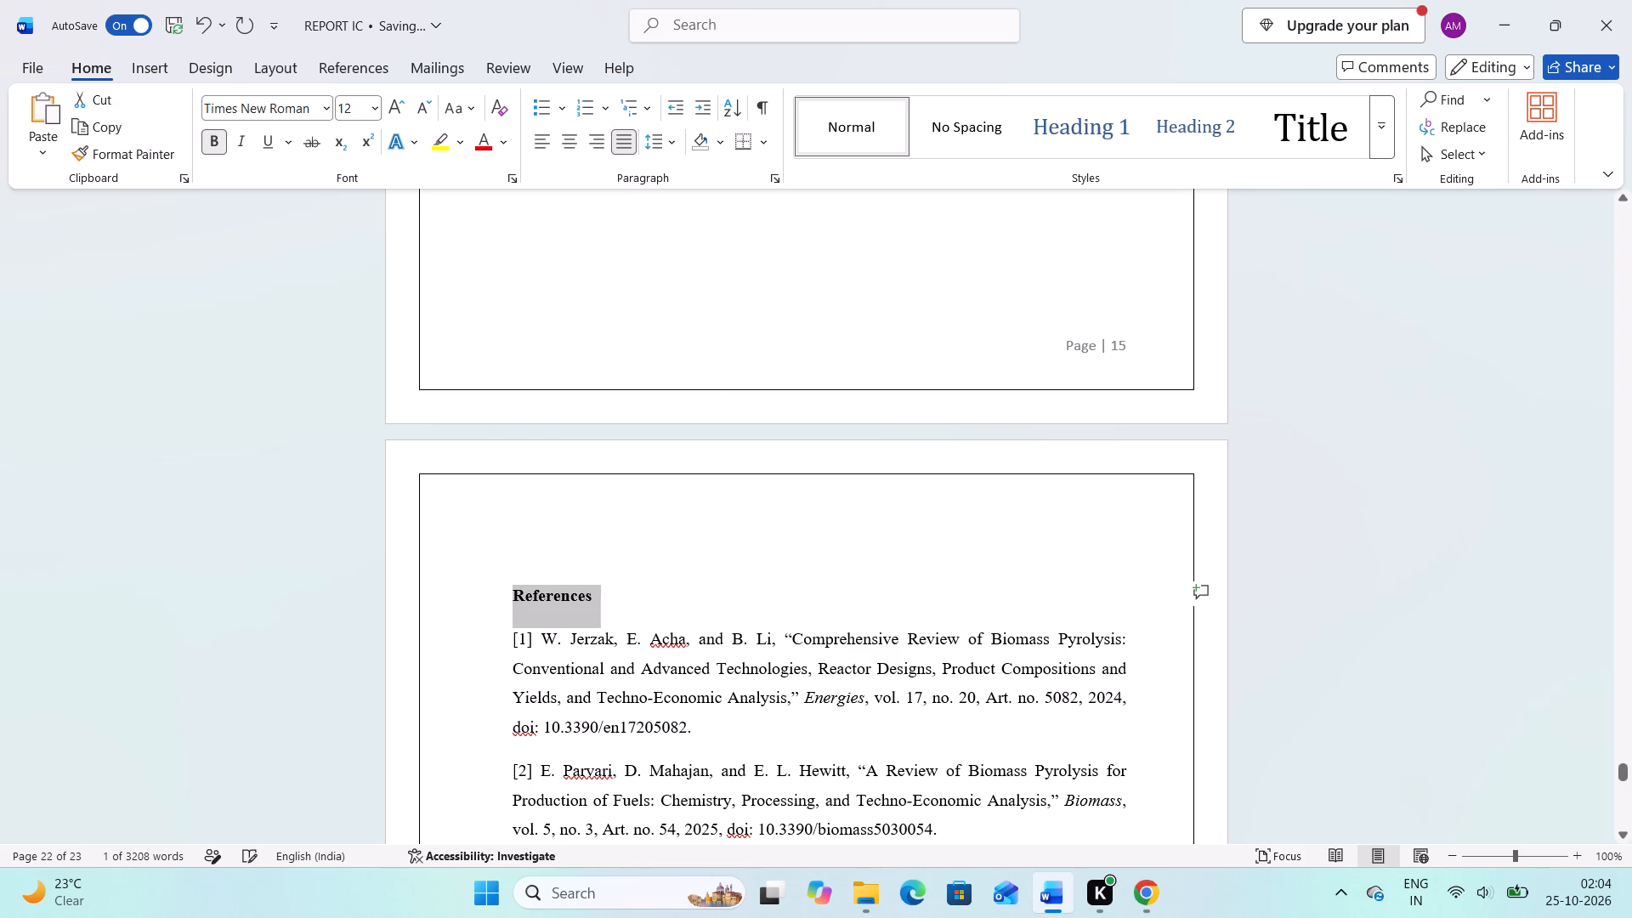
Paste the copied uppercase REFERENCES heading on the blank line above the References subheading.
{"action": "left_click", "coordinate": [753, 547]}
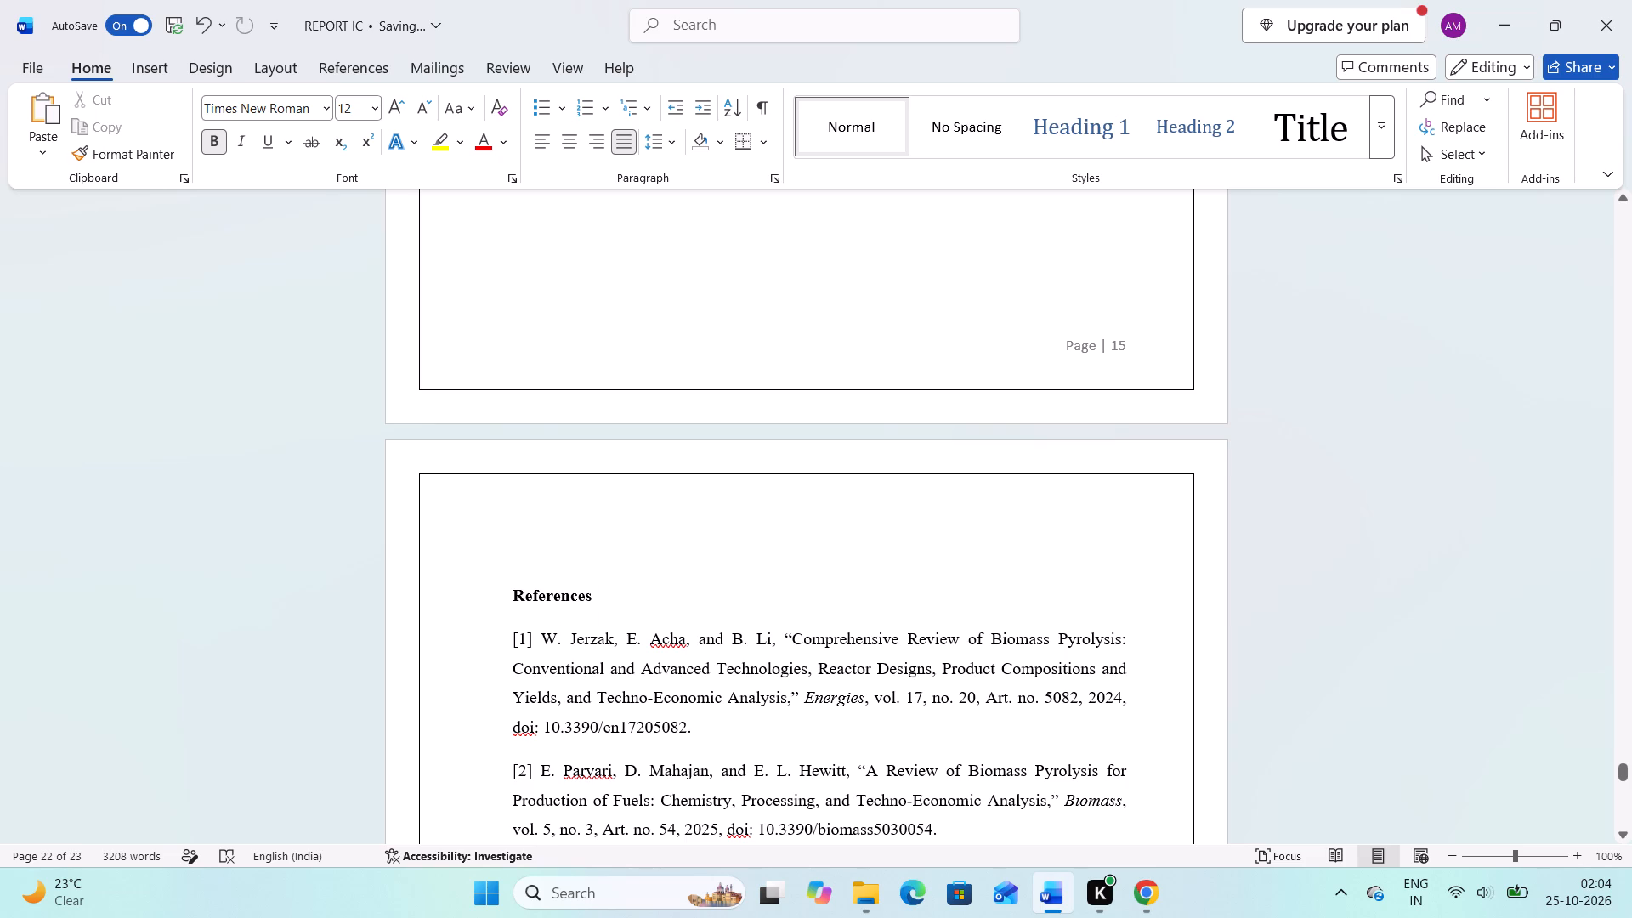
{"action": "key", "text": "ctrl+v"}
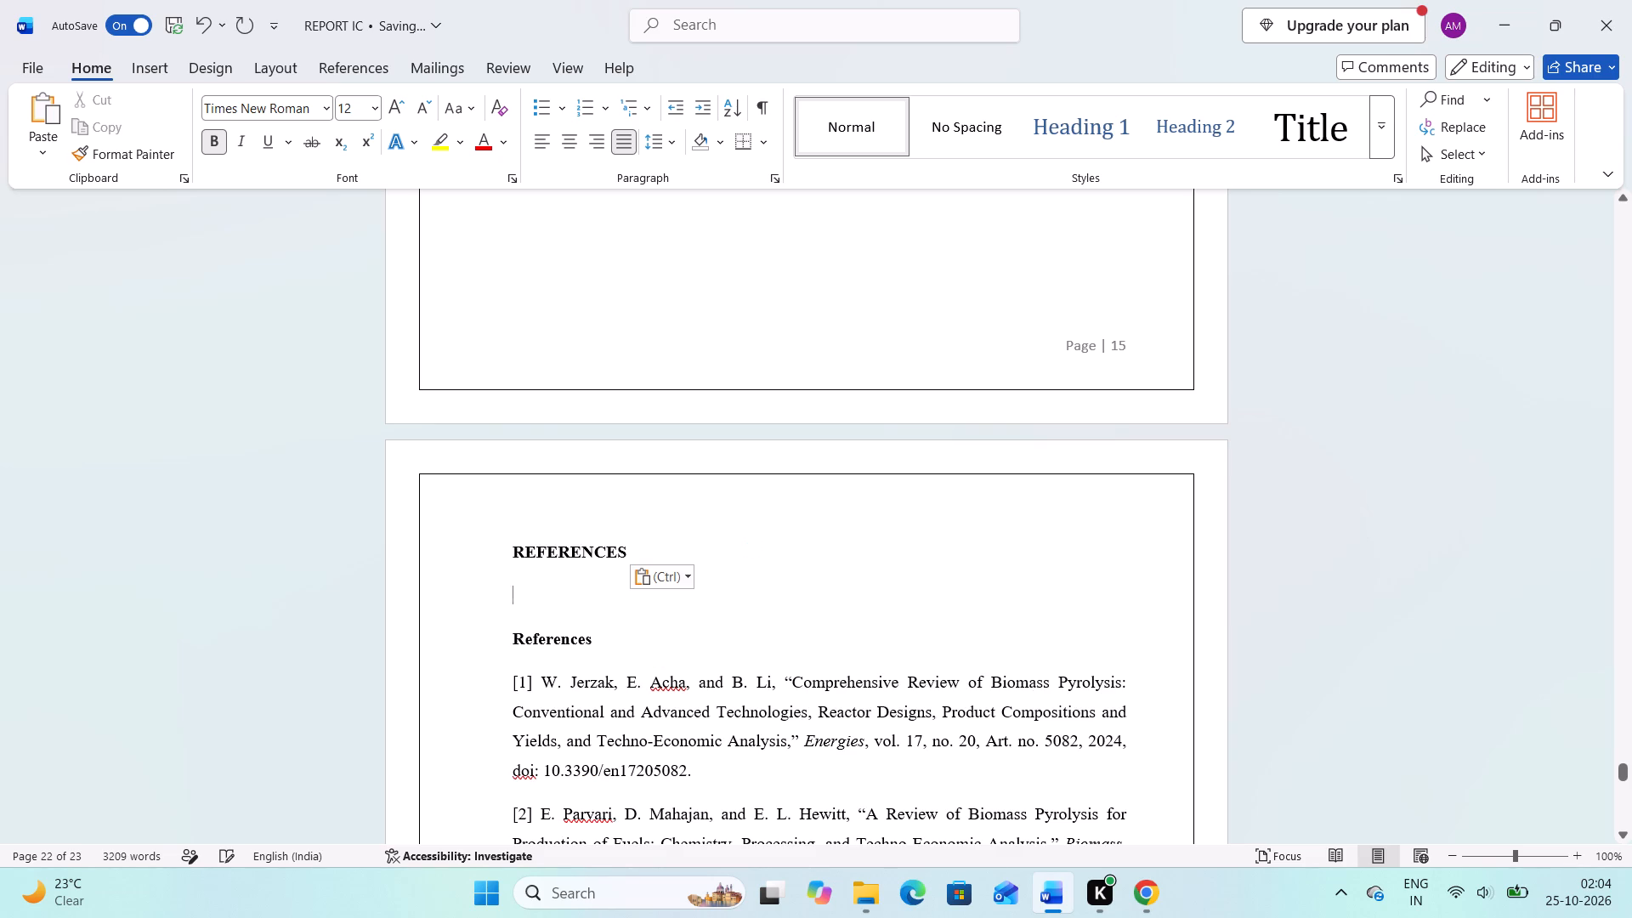
Add the prefix "CHAPTER 10: " before the uppercase REFERENCES heading.
{"action": "left_click", "coordinate": [491, 541]}
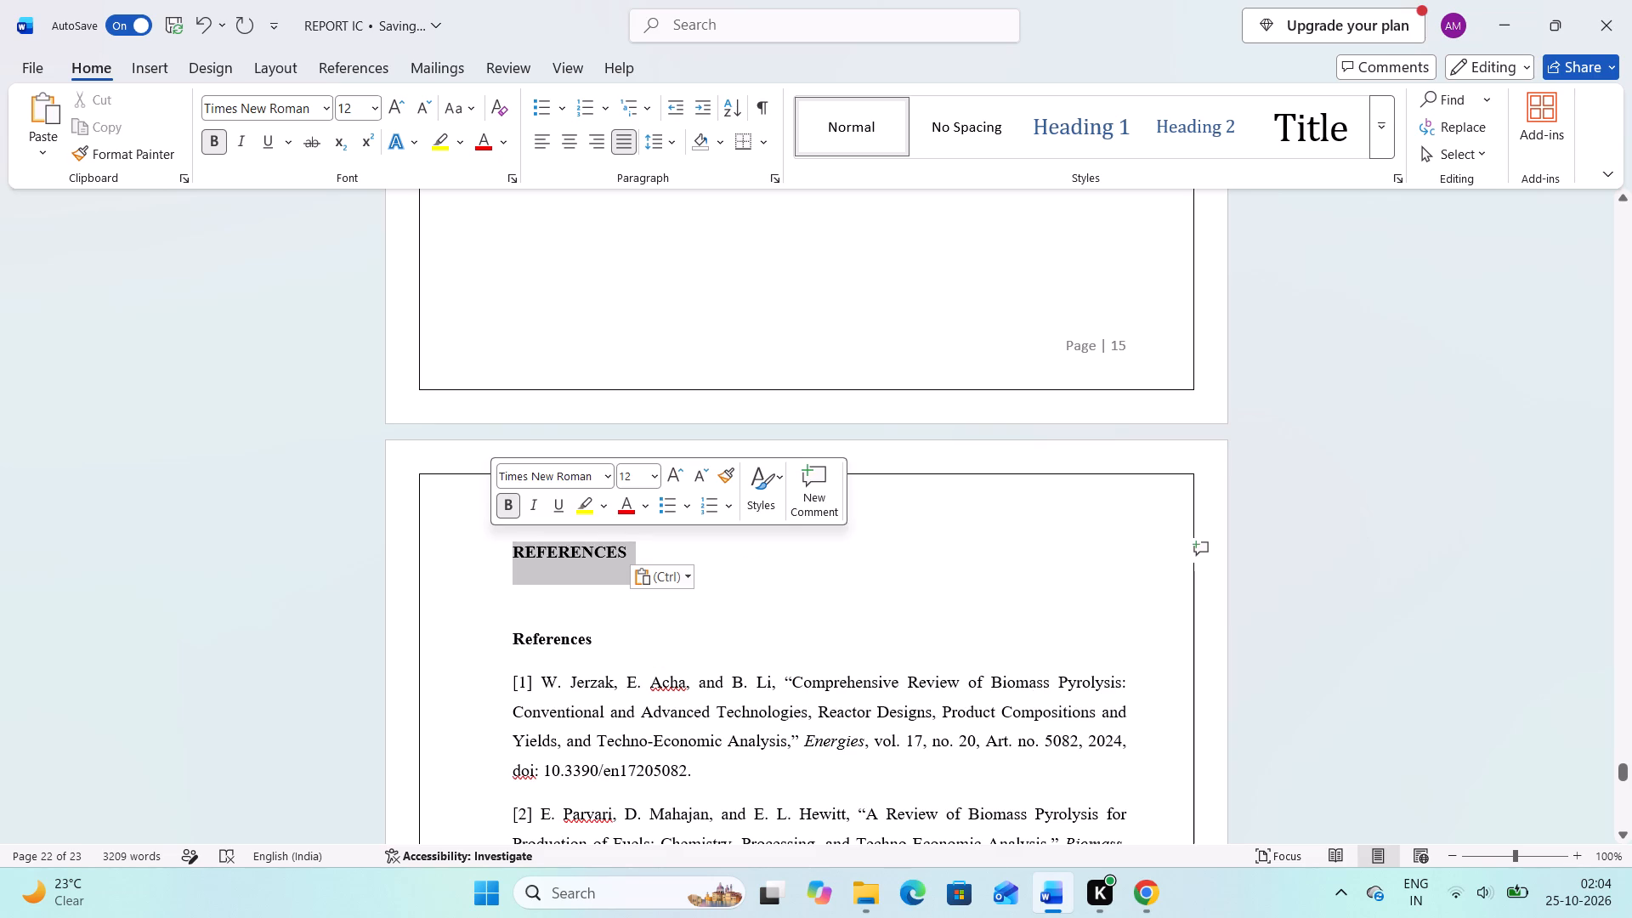
{"action": "left_click", "coordinate": [511, 551]}
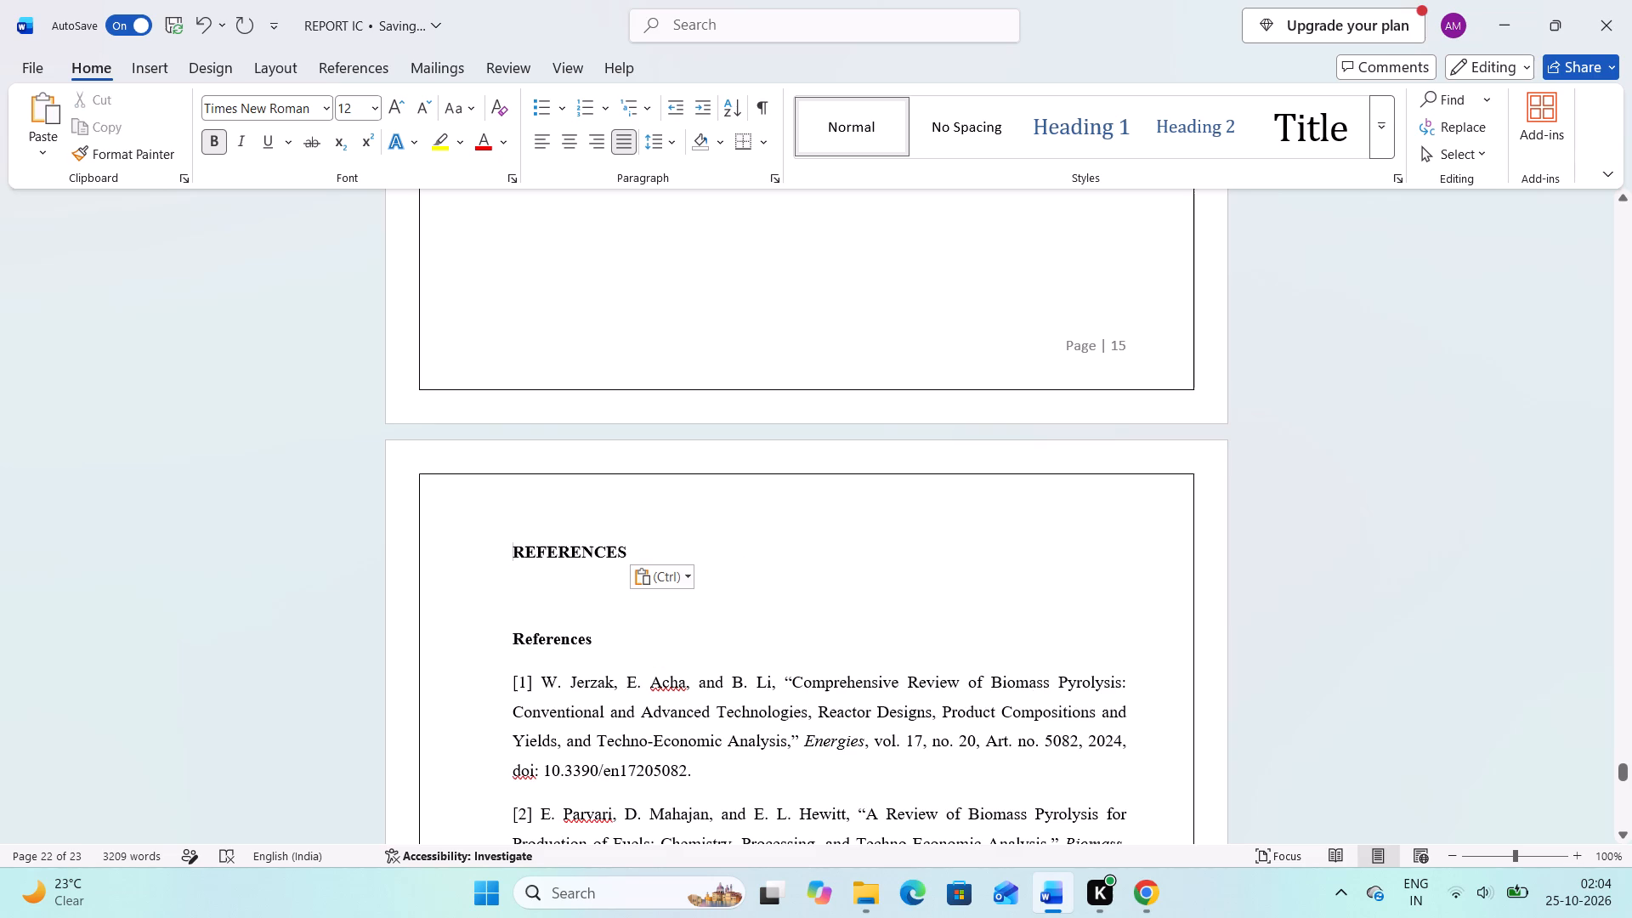
{"action": "type", "text": "CHAPTER"}
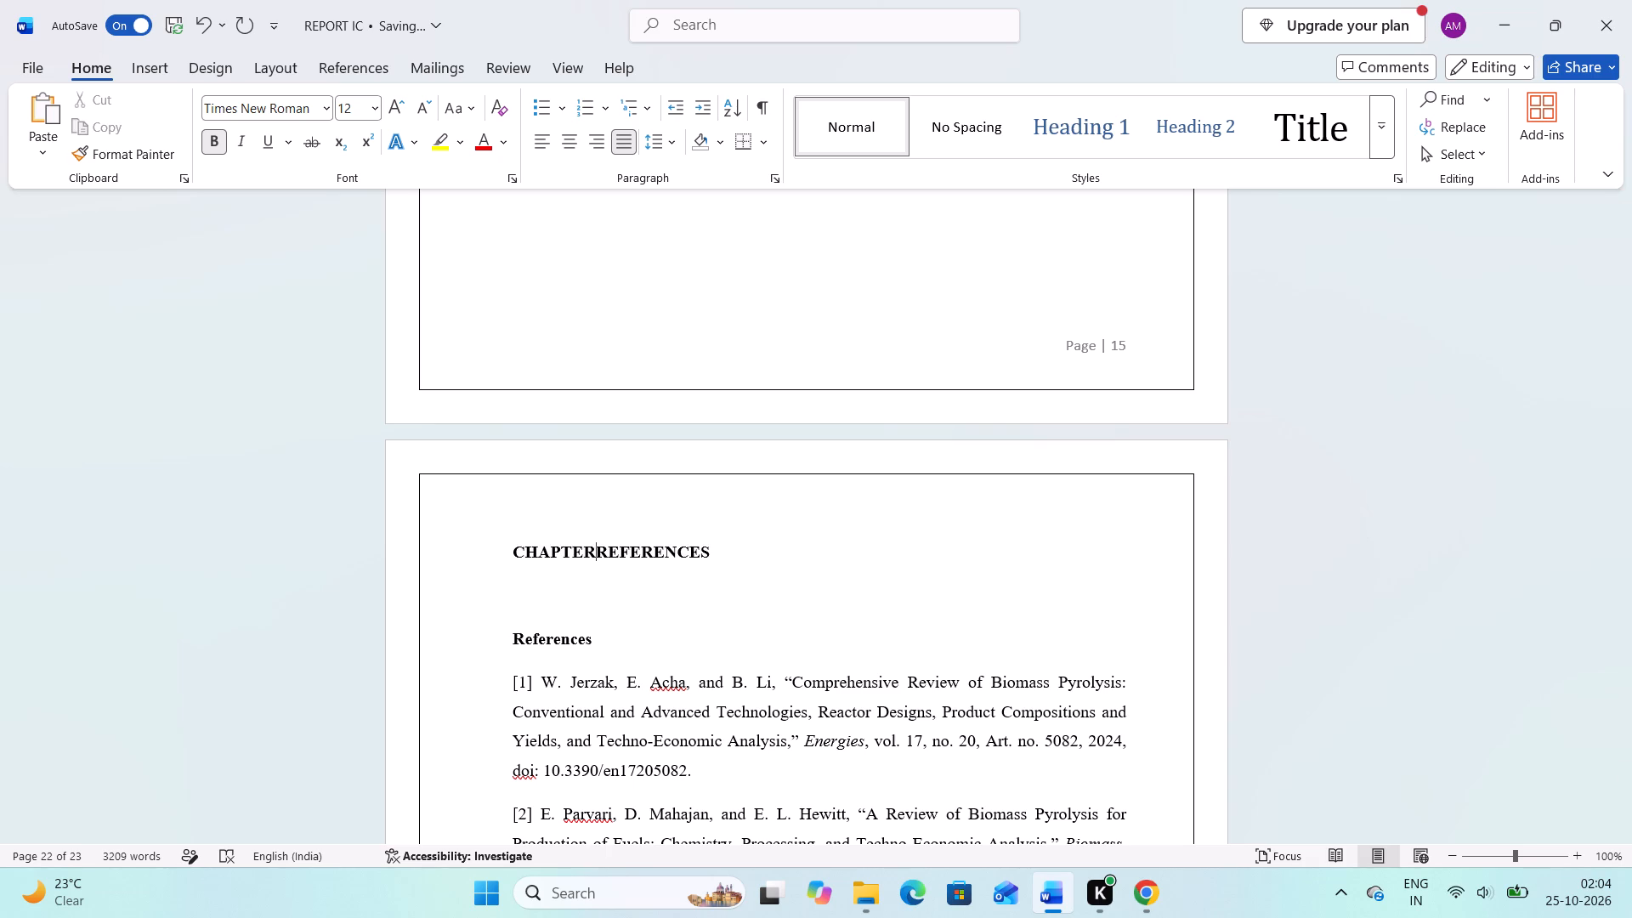
{"action": "key", "text": "1"}
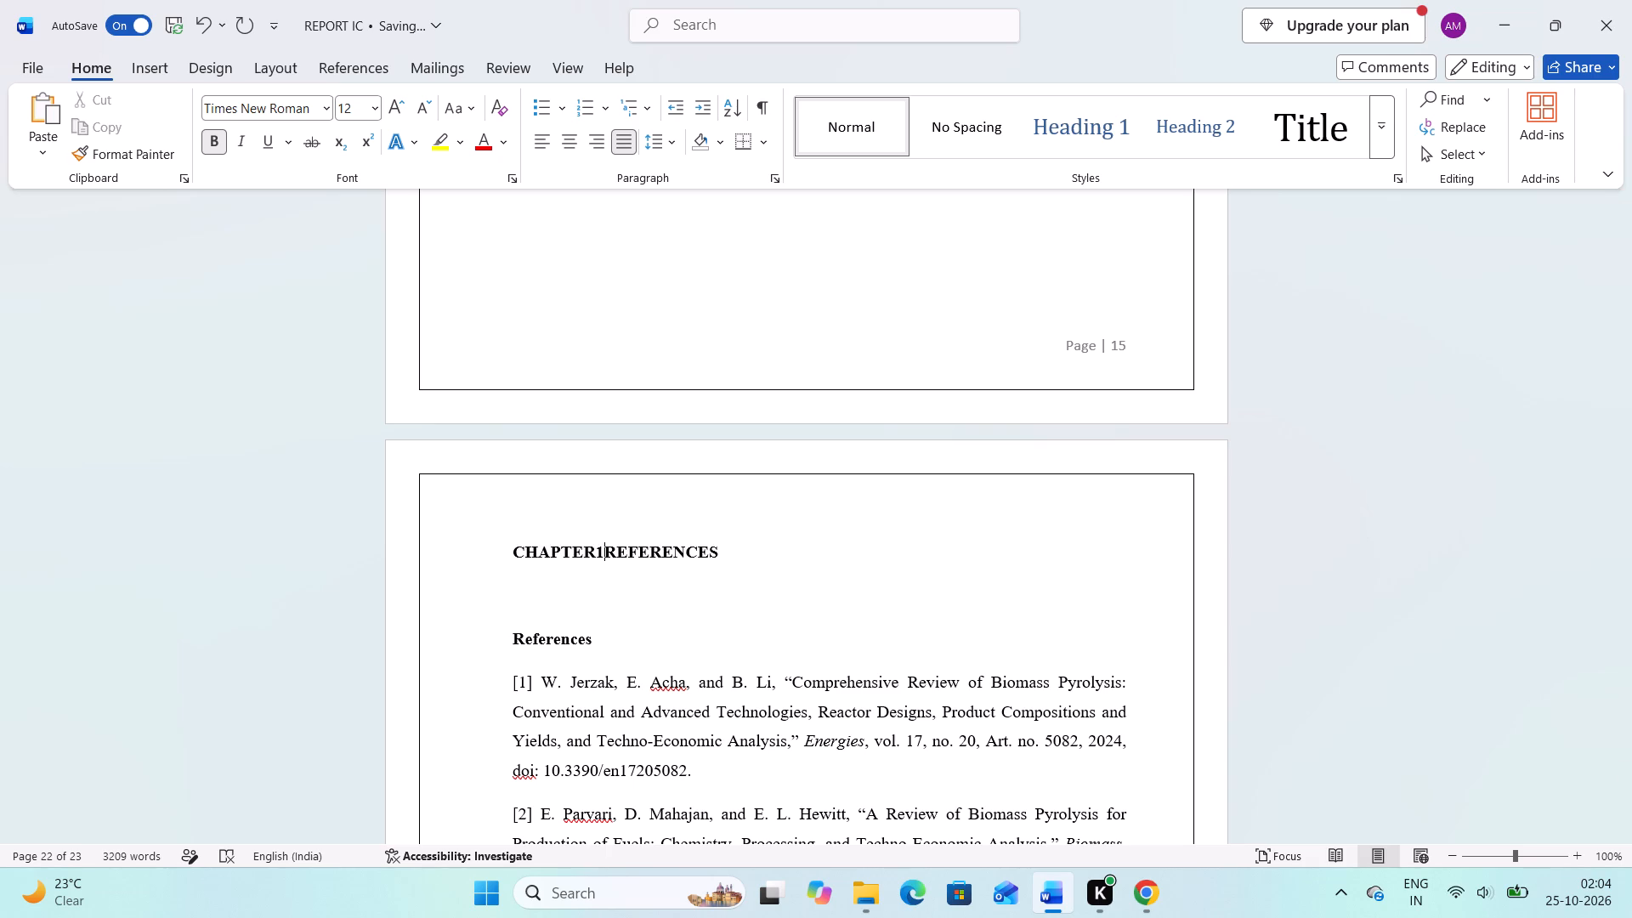
{"action": "key", "text": "BackSpace"}
{"action": "key", "text": "space"}
{"action": "type", "text": "1"}
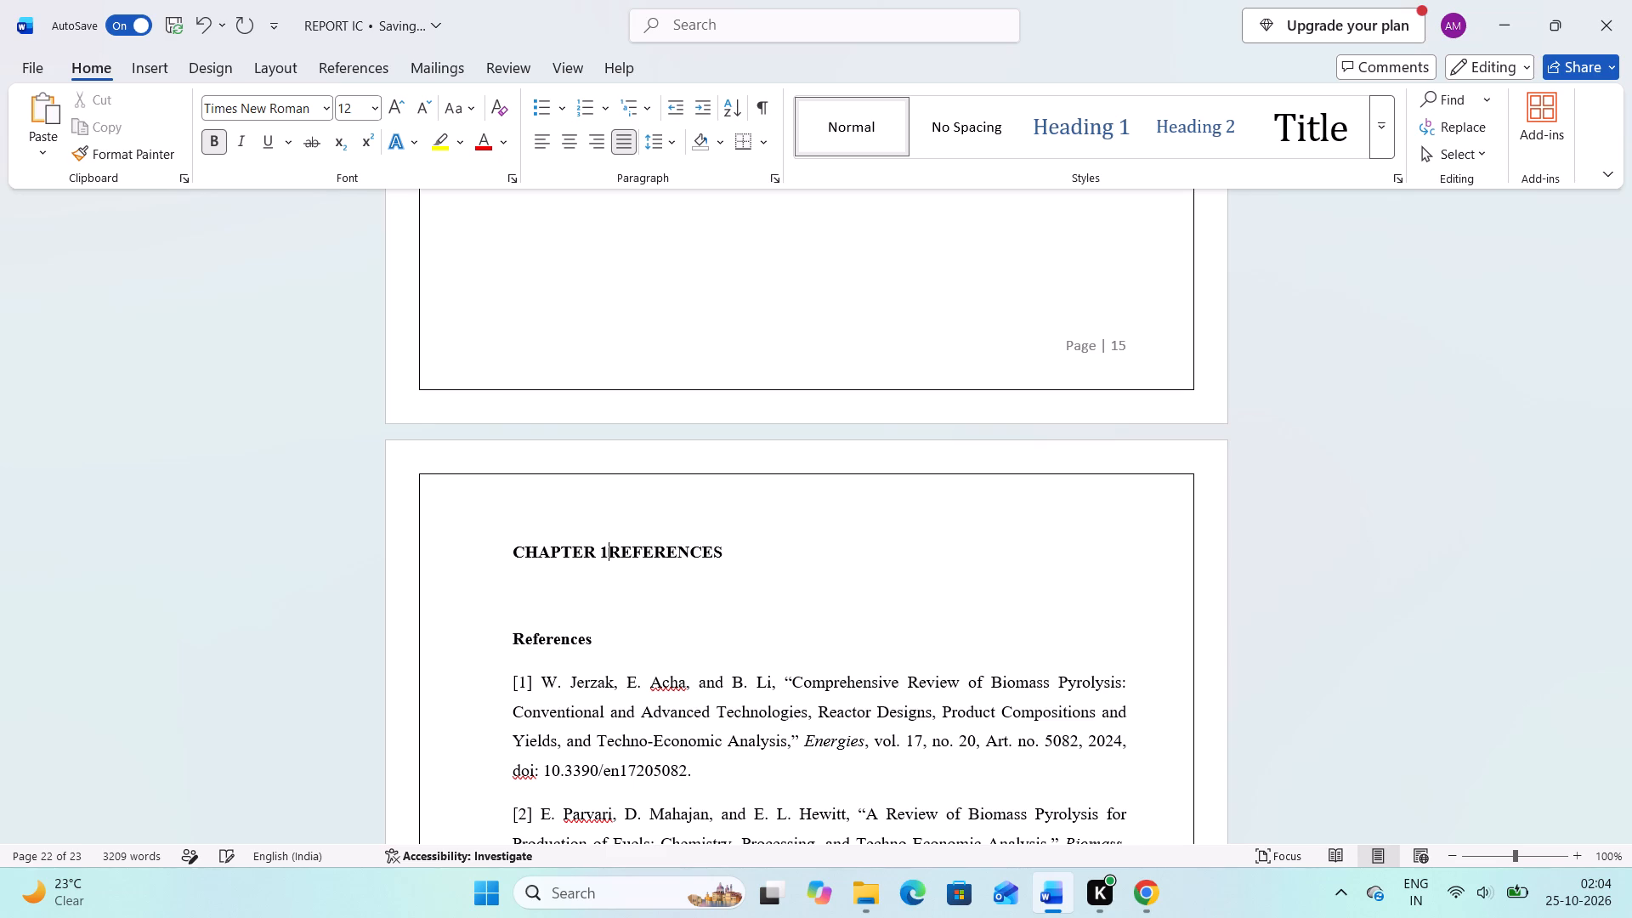
{"action": "key", "text": "0"}
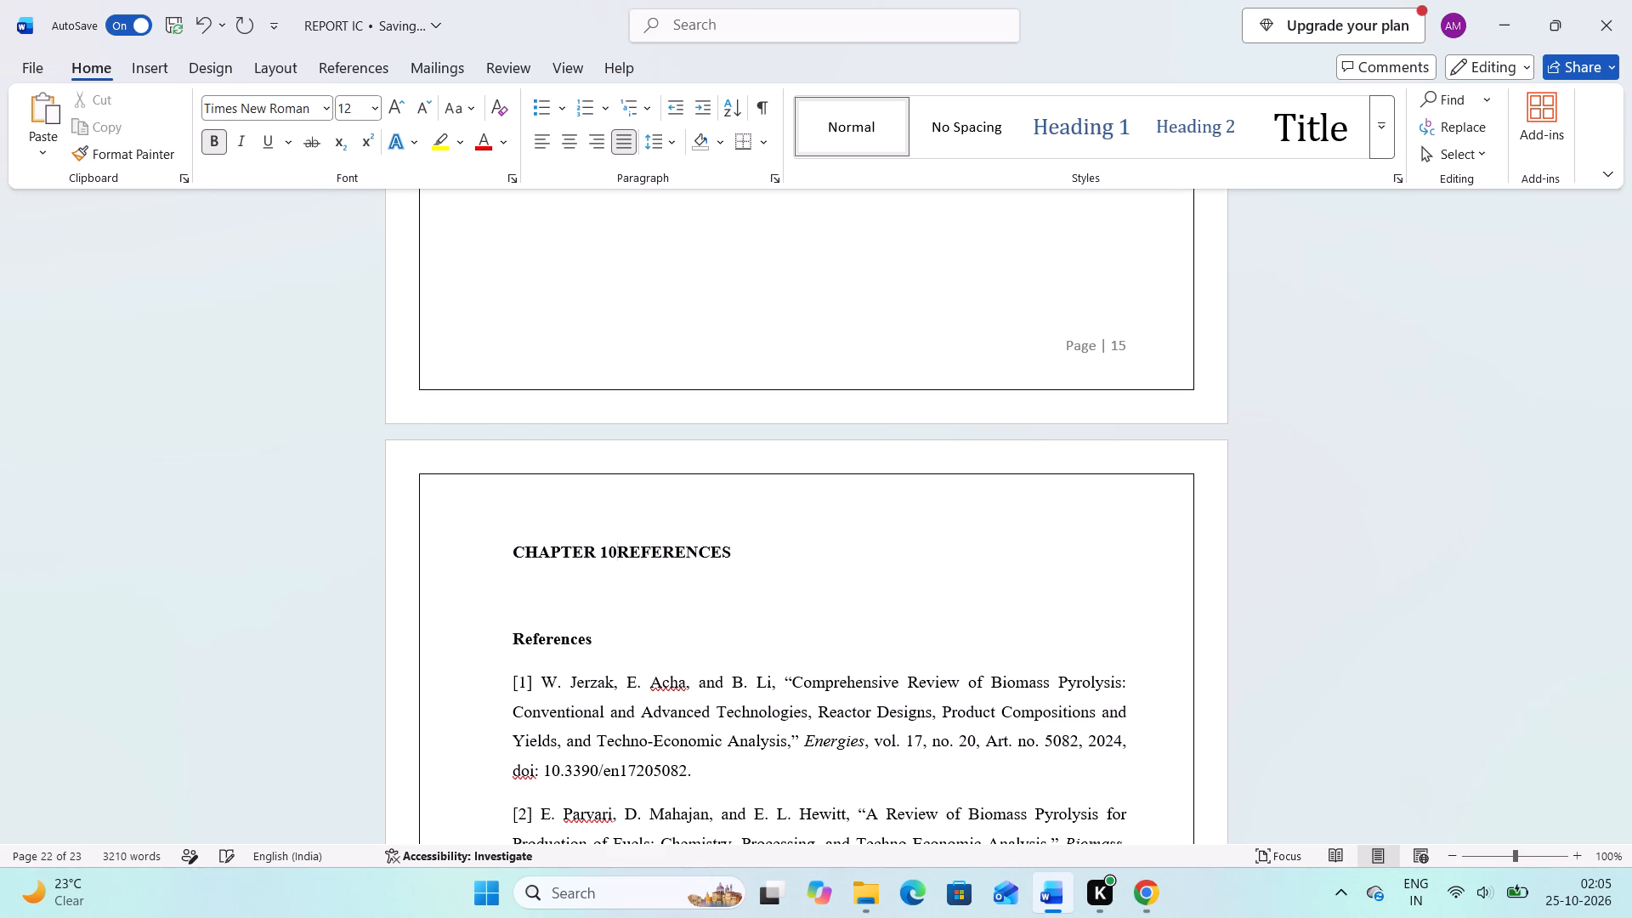
{"action": "type", "text": ":"}
{"action": "key", "text": "space"}
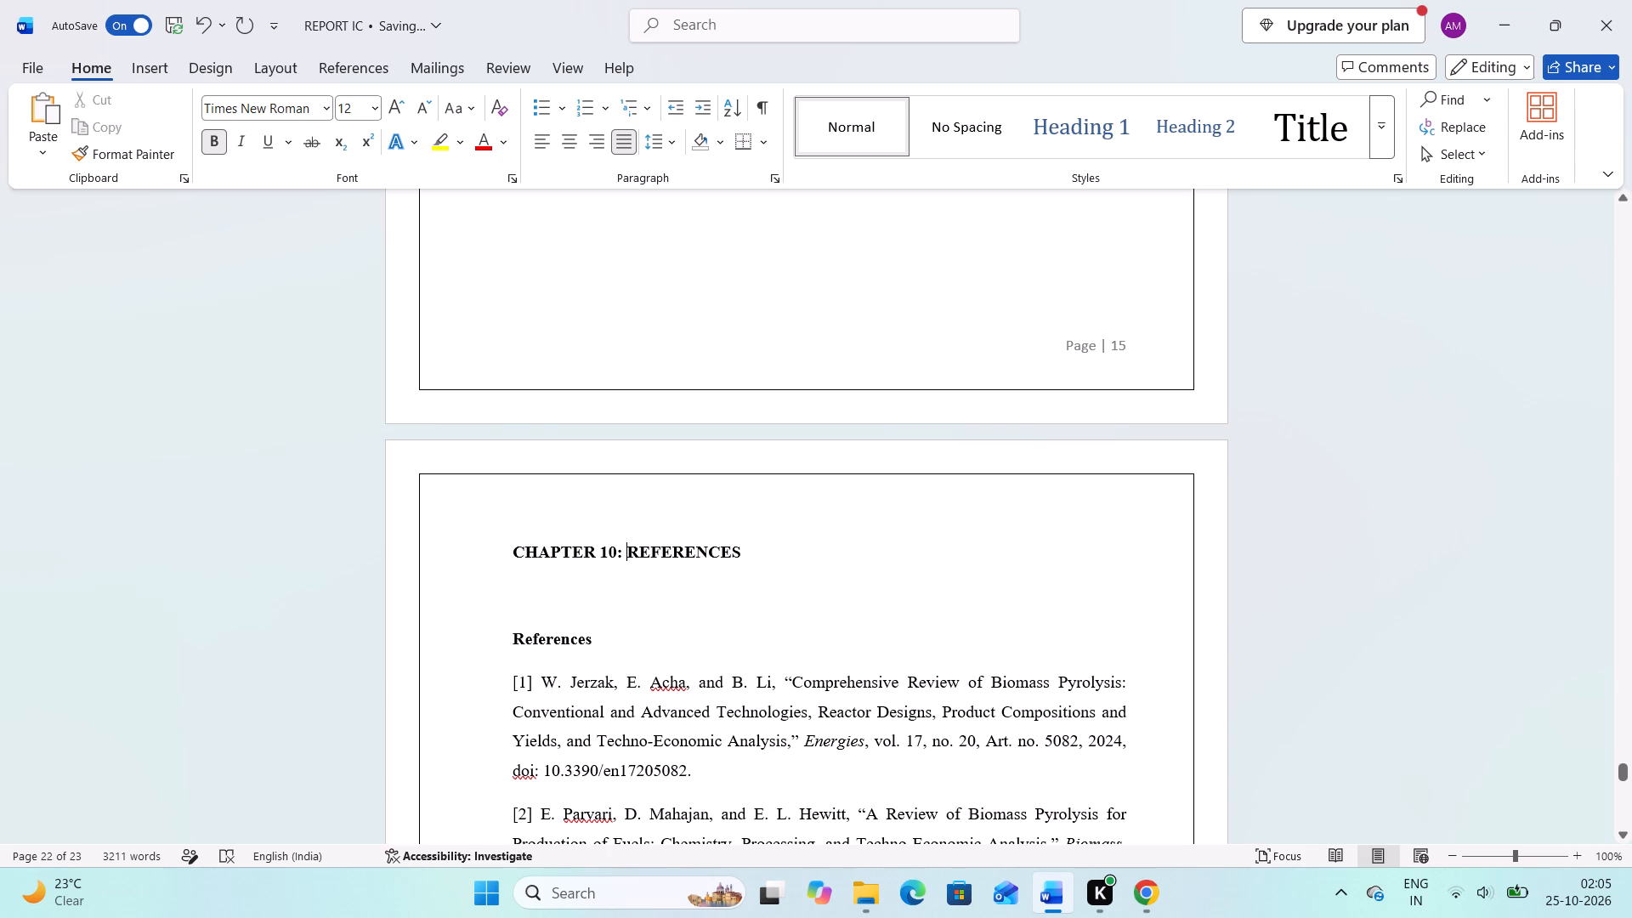
Centre the CHAPTER 10: REFERENCES heading on the page.
{"action": "left_click_drag", "start_coordinate": [742, 553], "coordinate": [555, 553]}
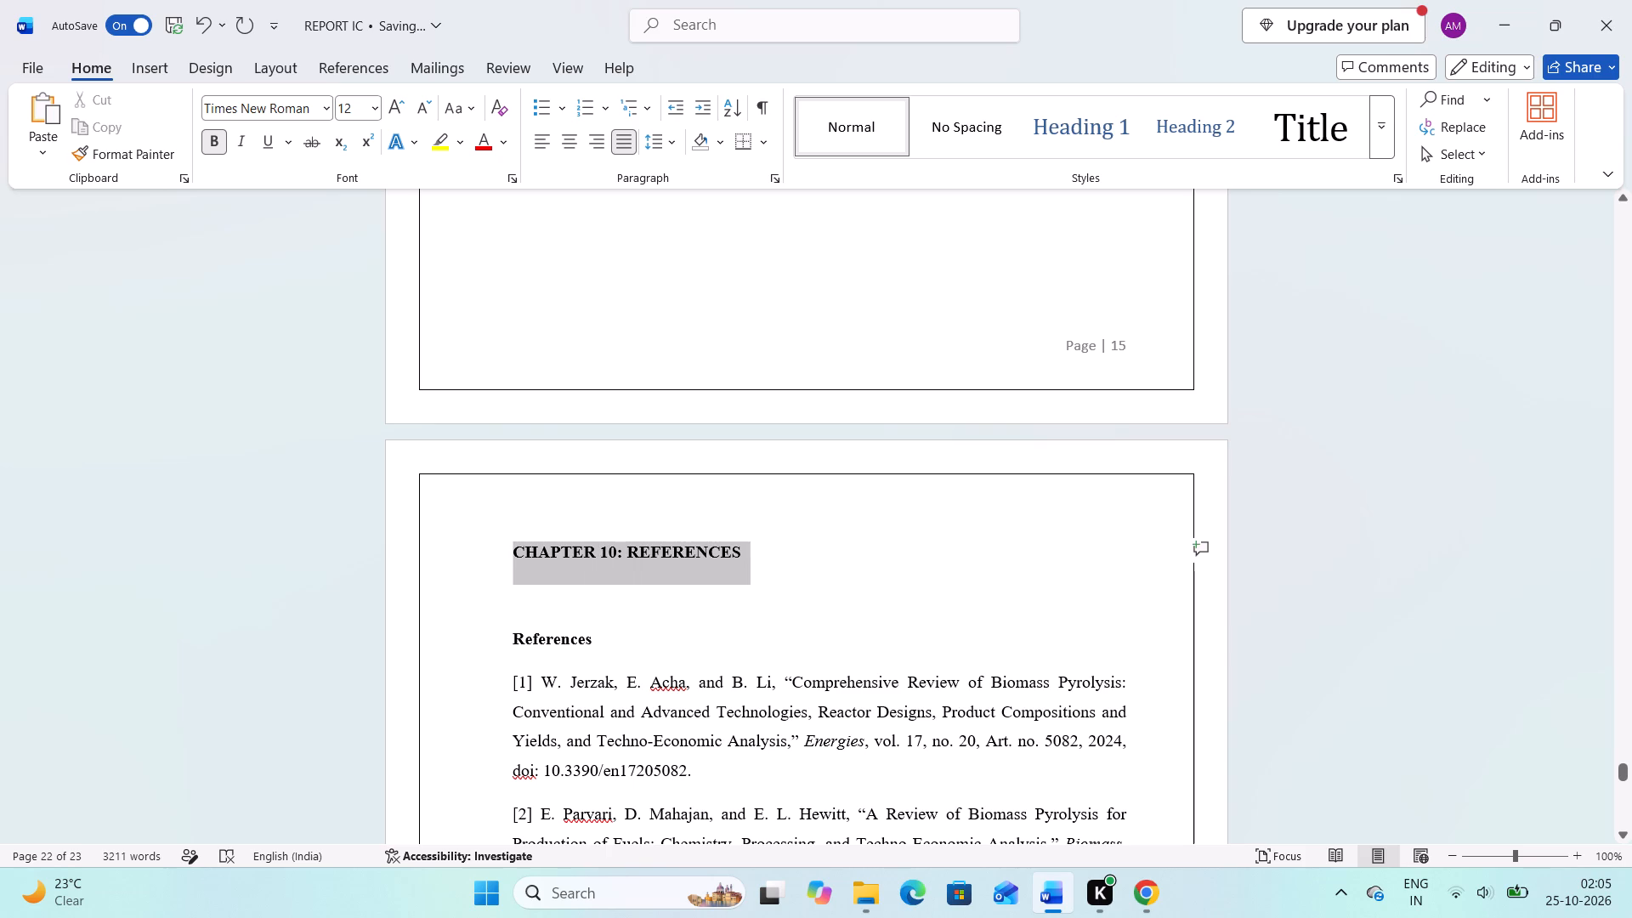
{"action": "left_click_drag", "start_coordinate": [555, 553], "coordinate": [545, 553]}
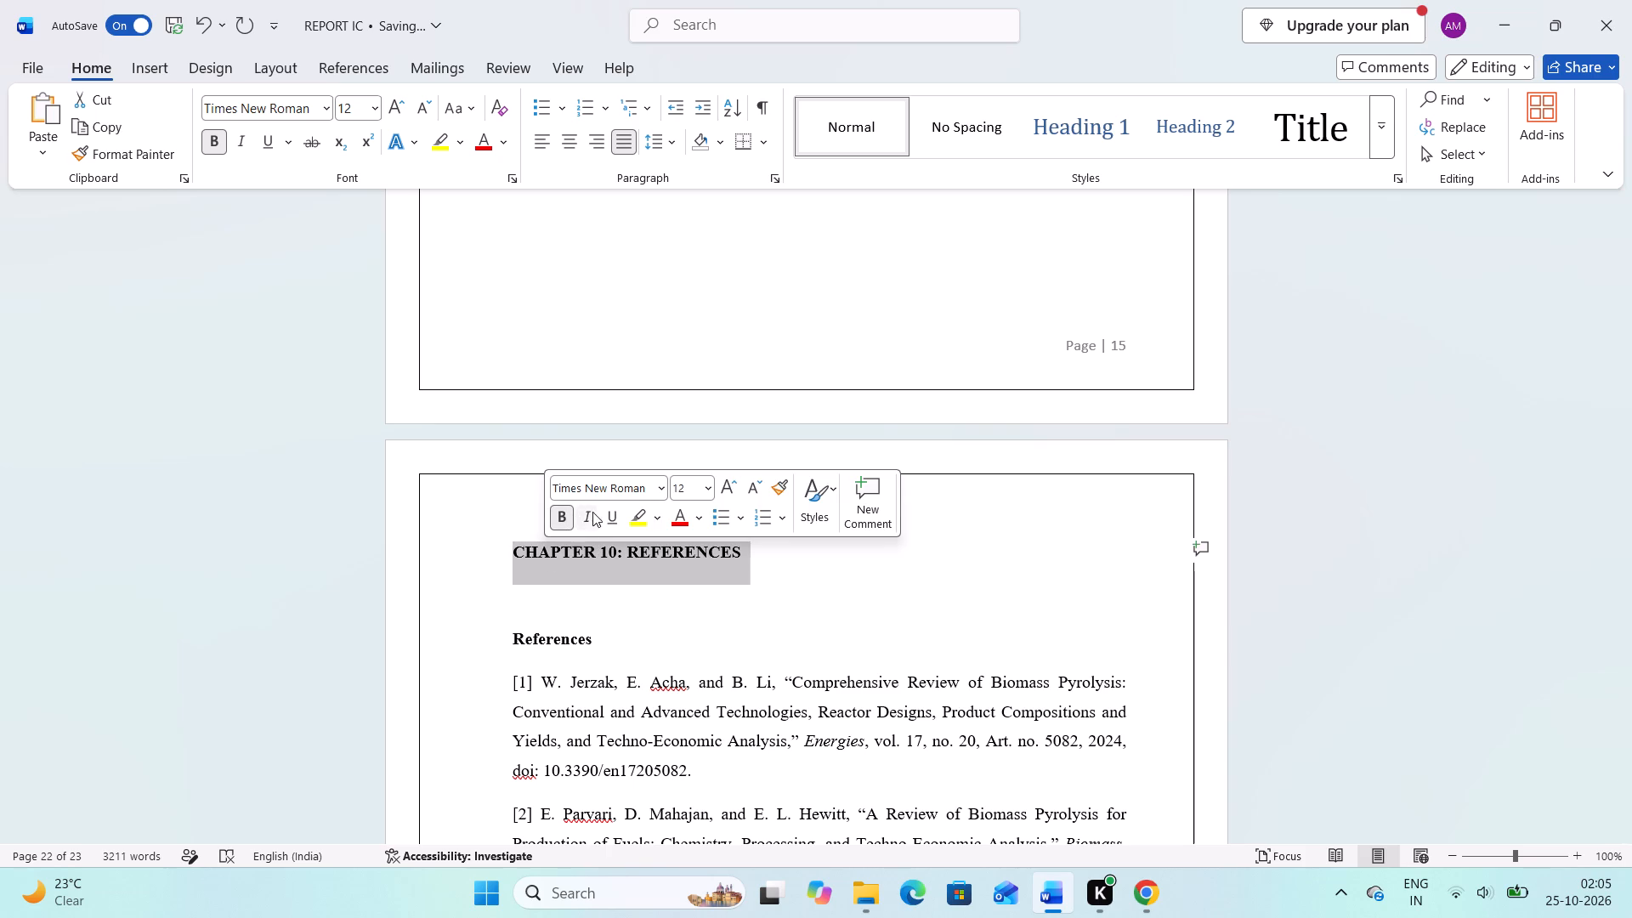
{"action": "left_click", "coordinate": [564, 134]}
Delete the blank line between the CHAPTER 10: REFERENCES heading and the References subheading.
{"action": "scroll", "coordinate": [613, 497], "scroll_direction": "down", "scroll_amount": 8}
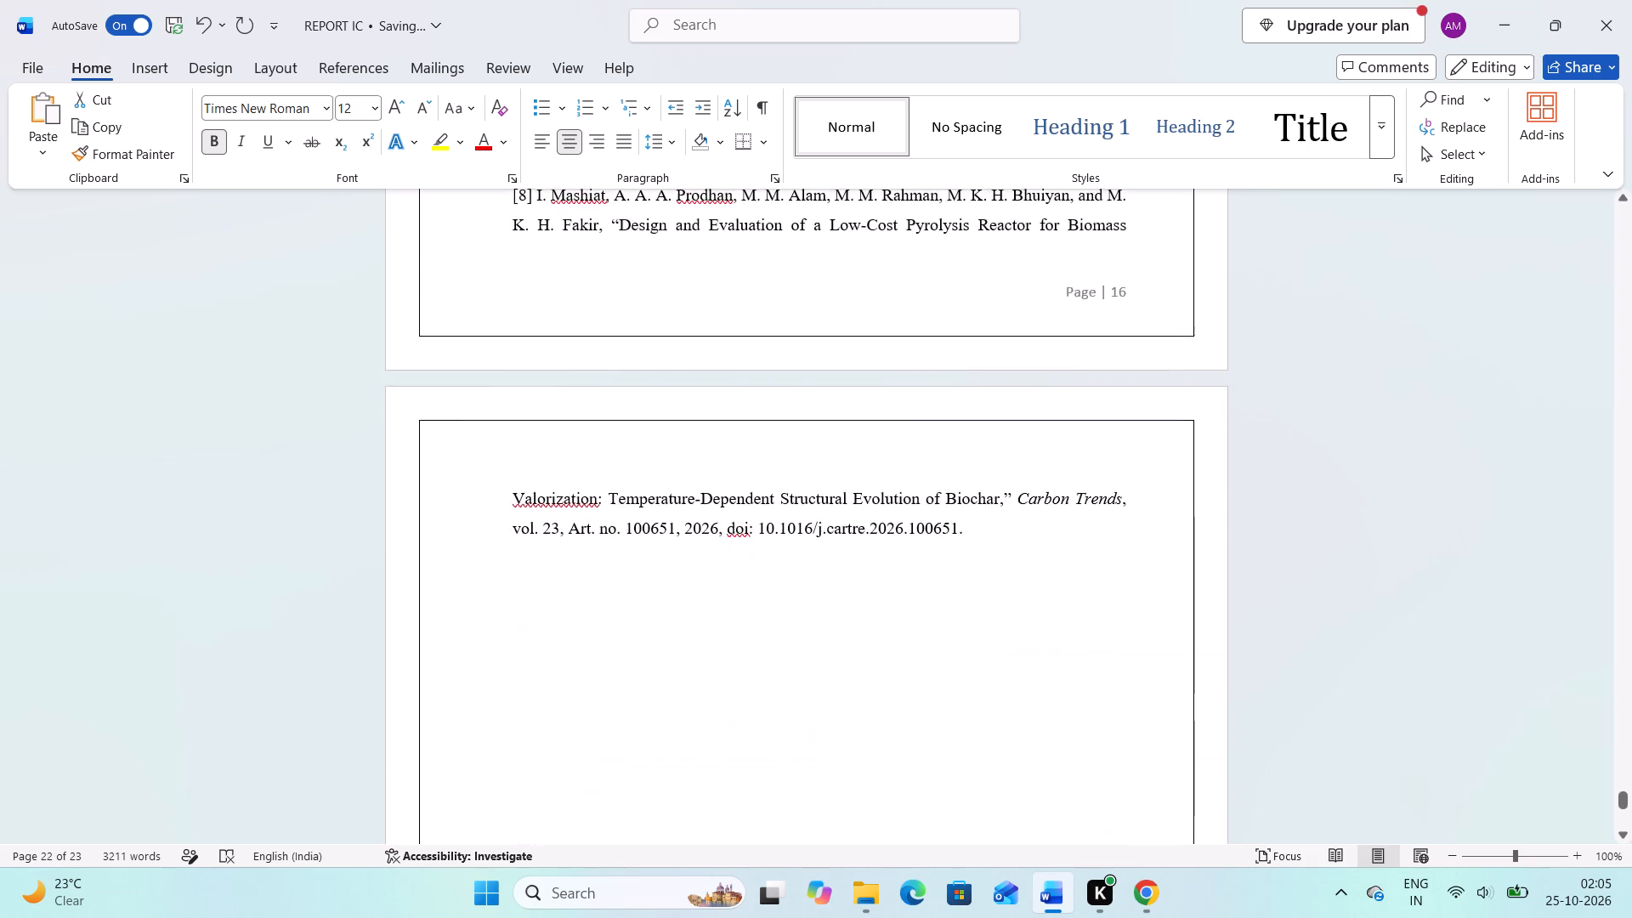
{"action": "scroll", "coordinate": [613, 497], "scroll_direction": "up", "scroll_amount": 4}
{"action": "left_click", "coordinate": [599, 411]}
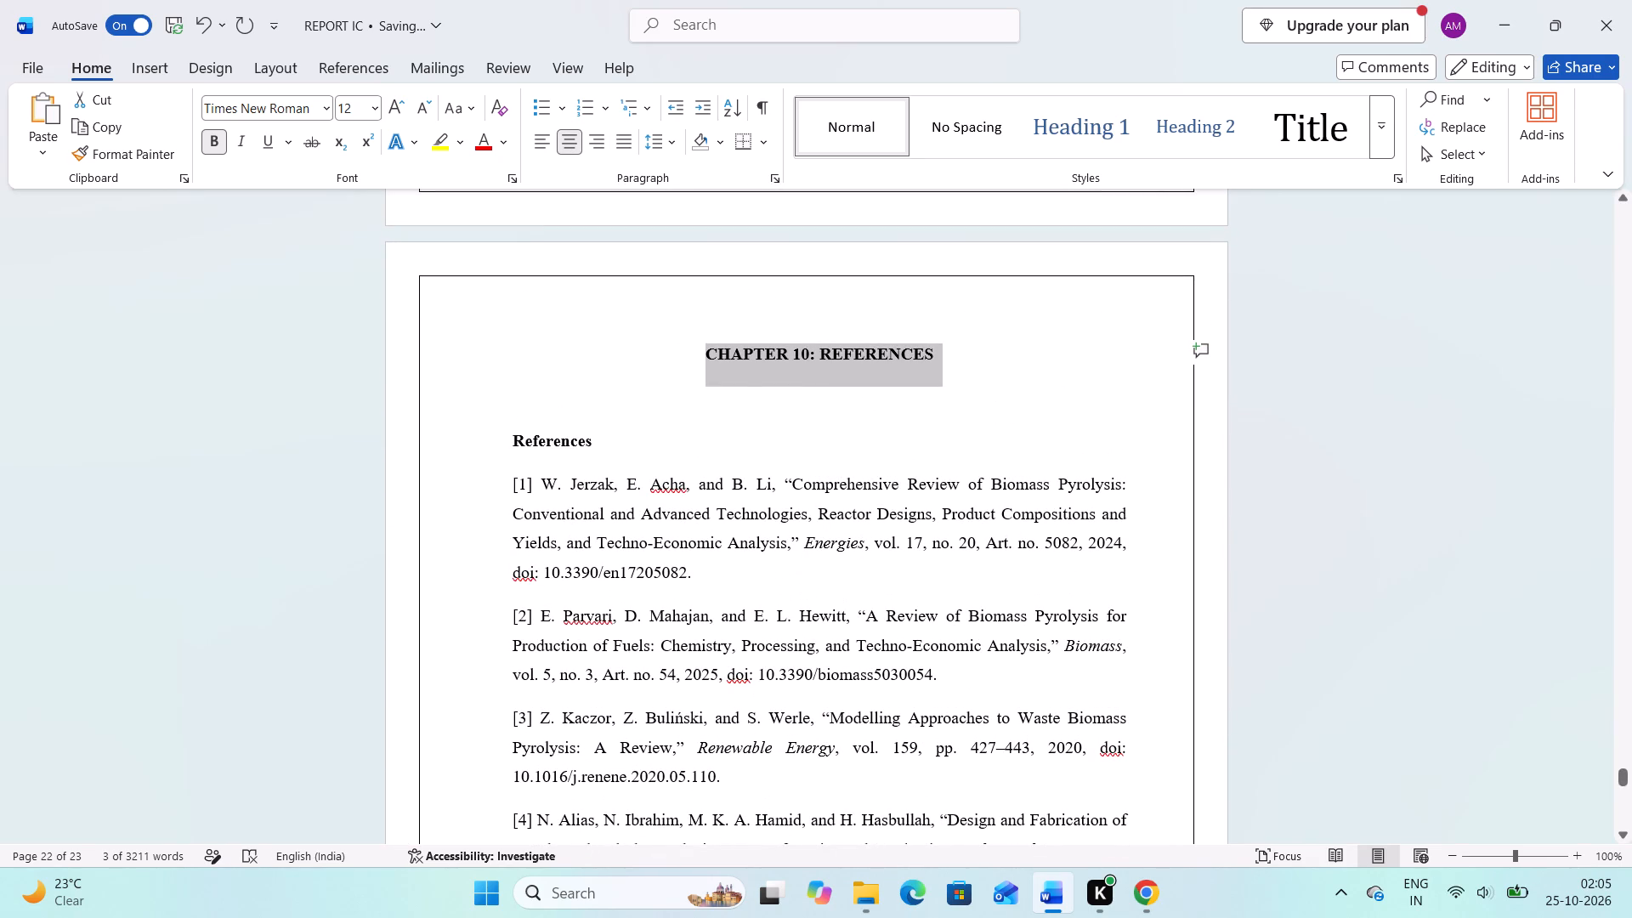
{"action": "key", "text": "BackSpace"}
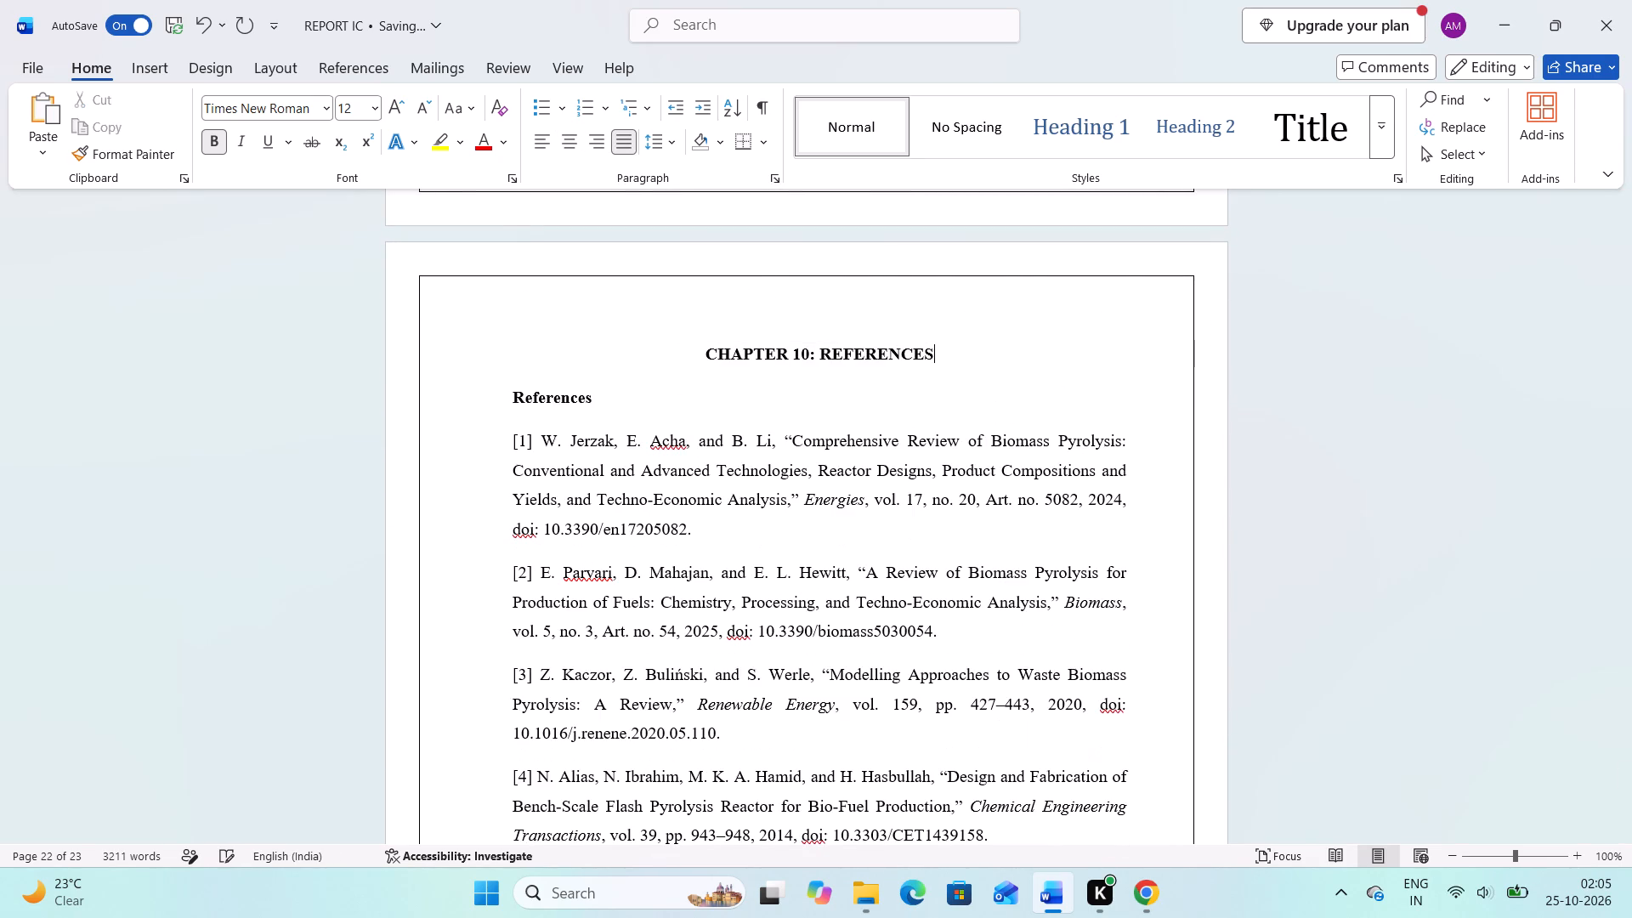
Examine the document from the end of the references list back to the Chapter 9 conclusion's headings.
{"action": "scroll", "coordinate": [599, 411], "scroll_direction": "down", "scroll_amount": 4}
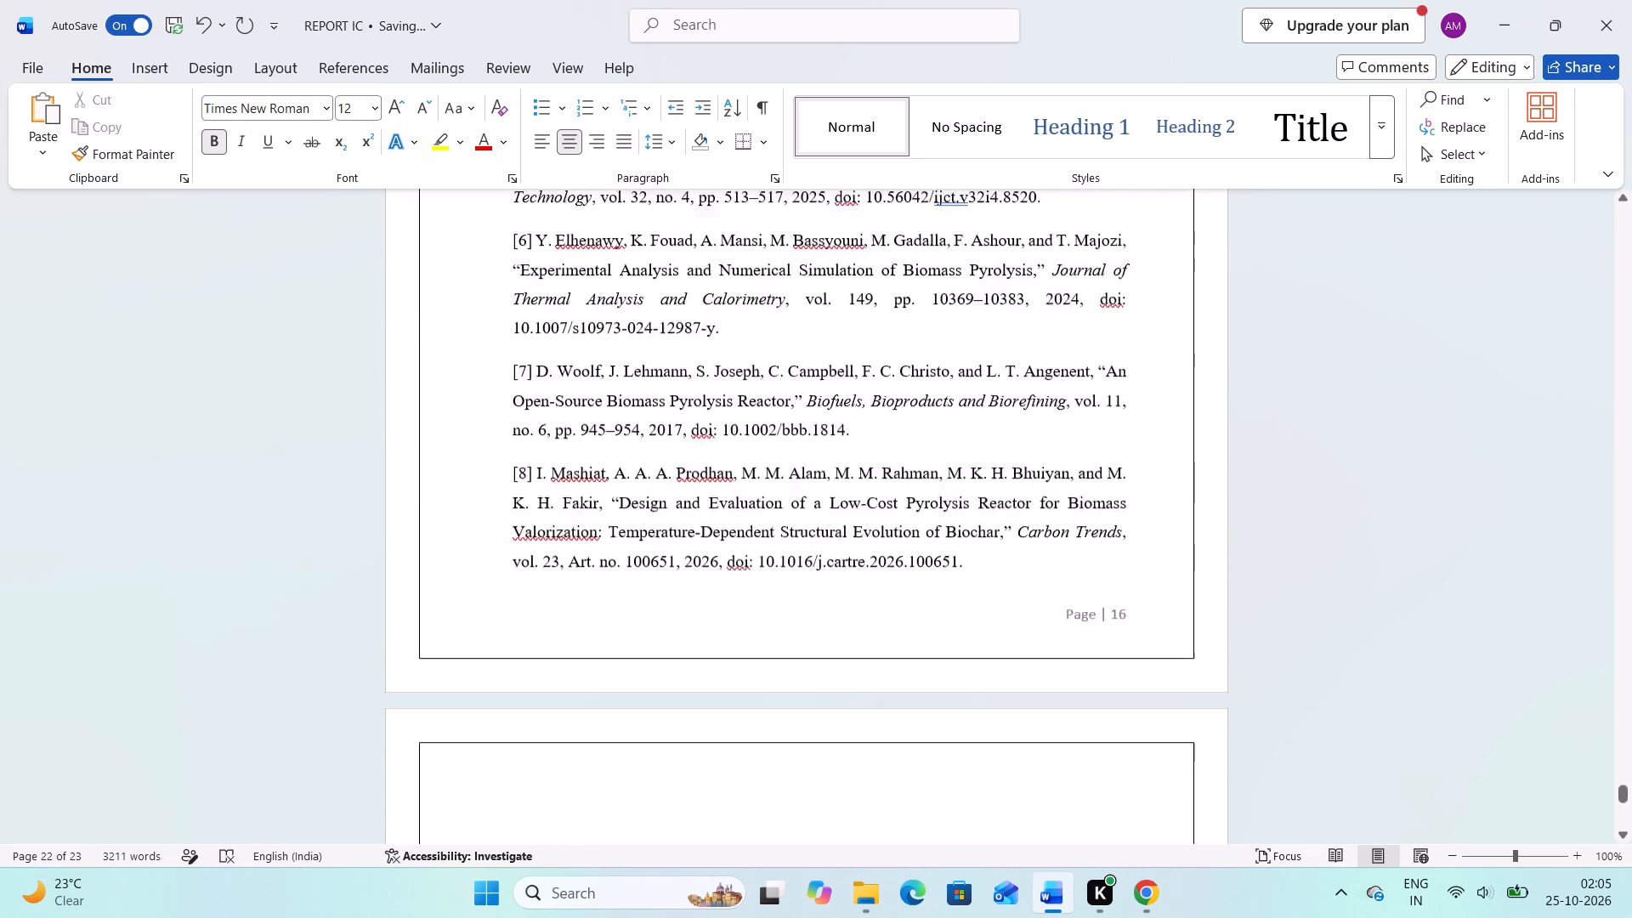
{"action": "scroll", "coordinate": [599, 411], "scroll_direction": "down", "scroll_amount": 8}
{"action": "scroll", "coordinate": [599, 411], "scroll_direction": "up", "scroll_amount": 4}
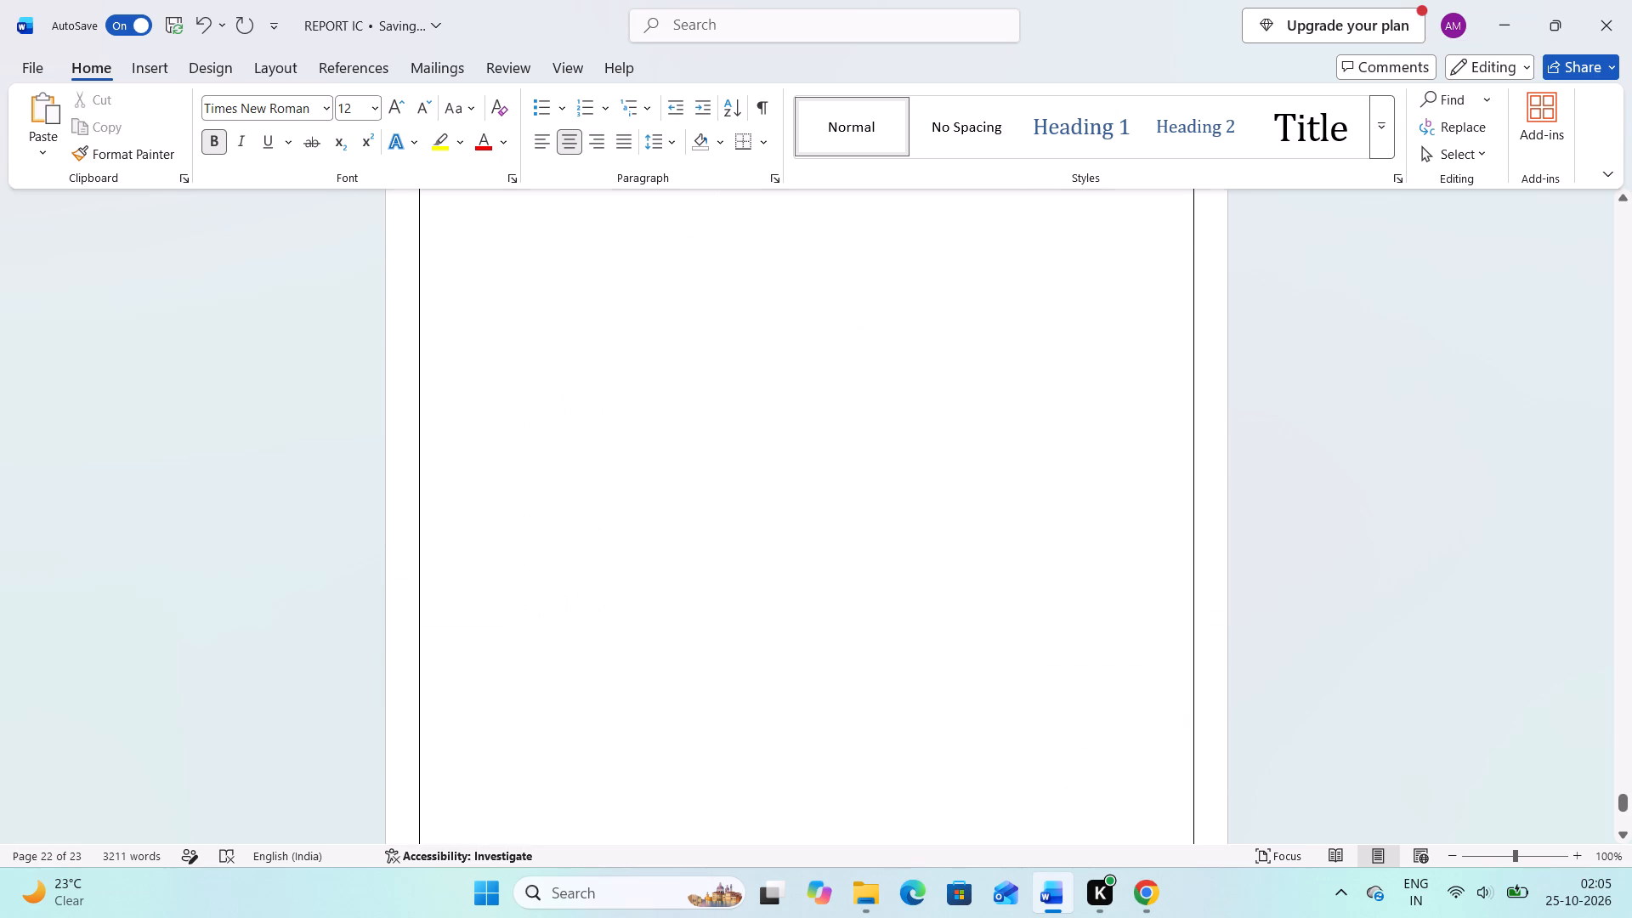
{"action": "scroll", "coordinate": [599, 411], "scroll_direction": "up", "scroll_amount": 1}
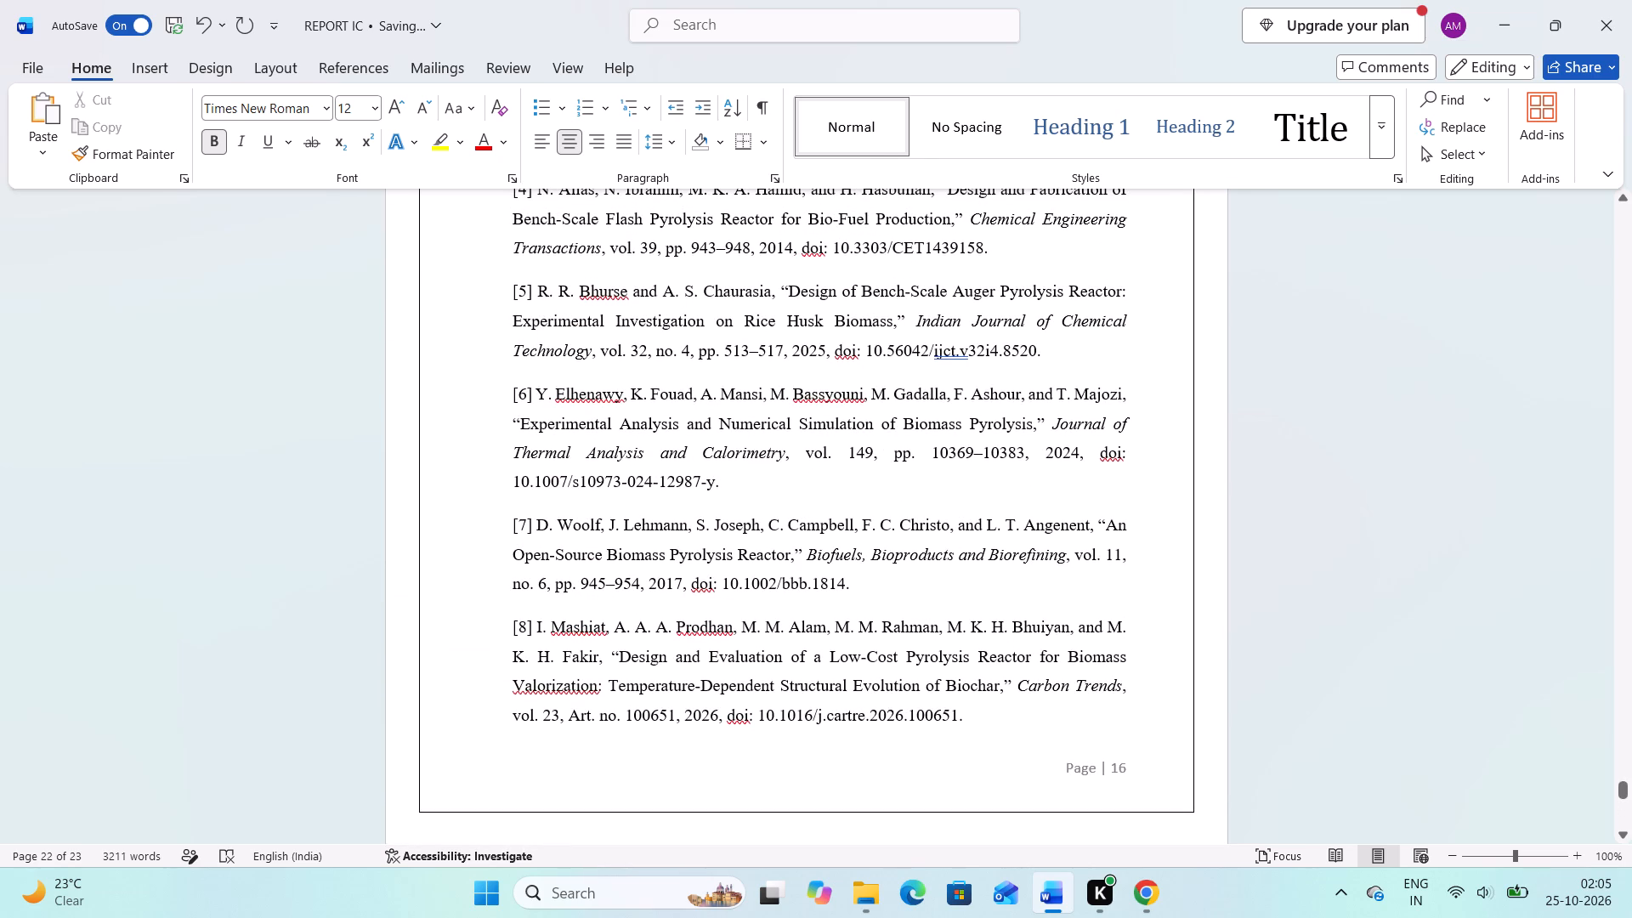
{"action": "scroll", "coordinate": [599, 411], "scroll_direction": "up", "scroll_amount": 1}
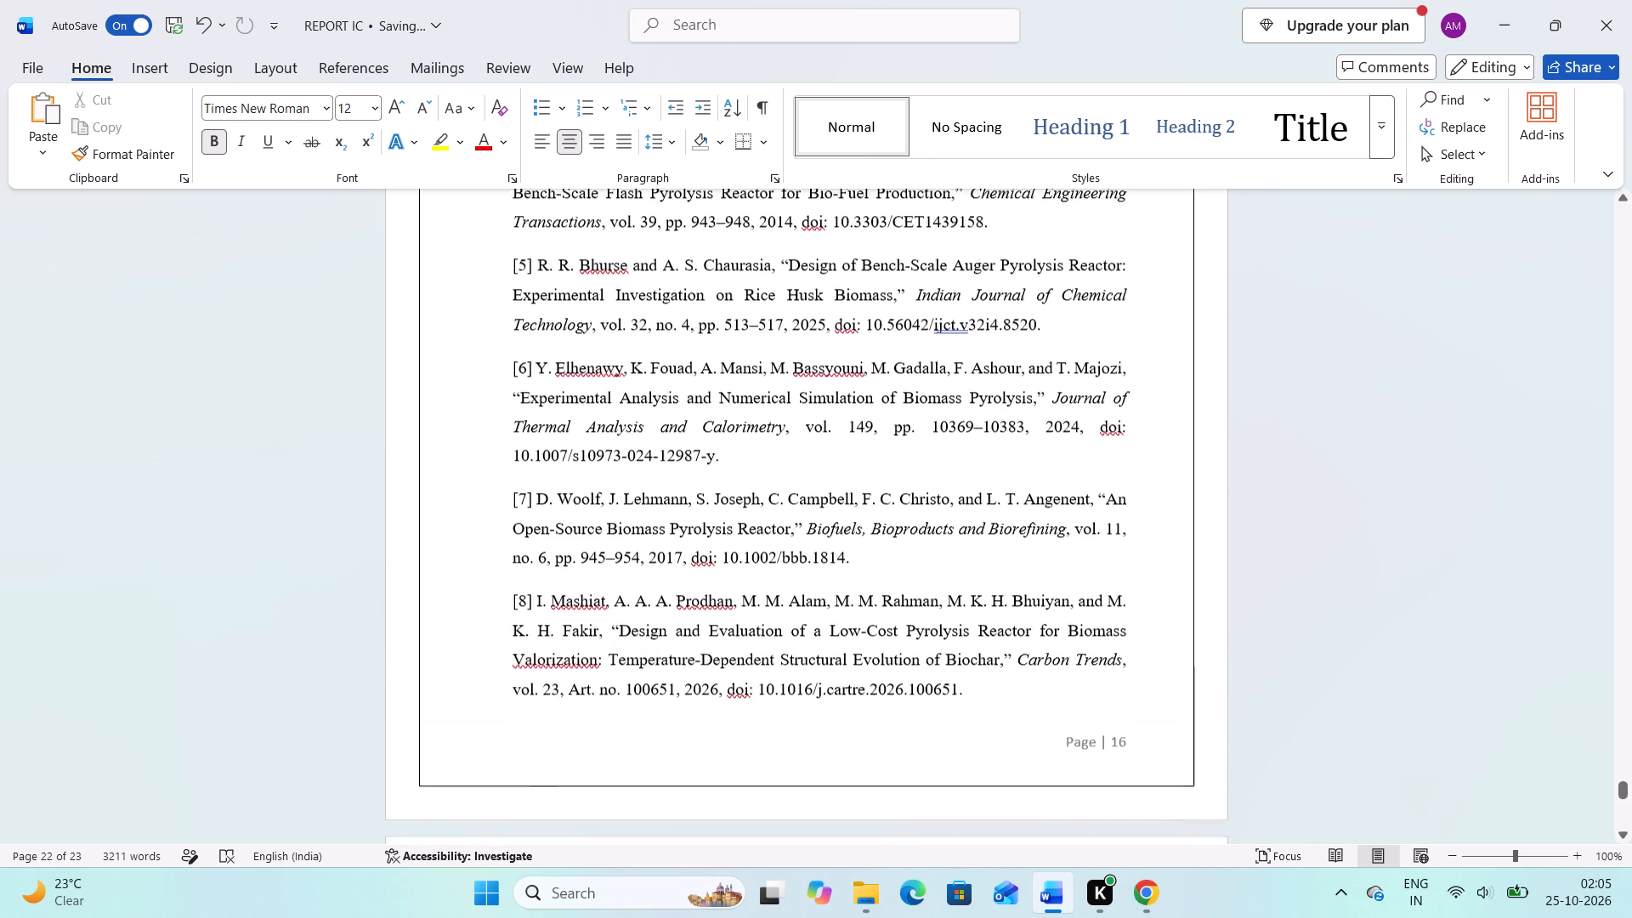
{"action": "scroll", "coordinate": [599, 411], "scroll_direction": "up", "scroll_amount": 2}
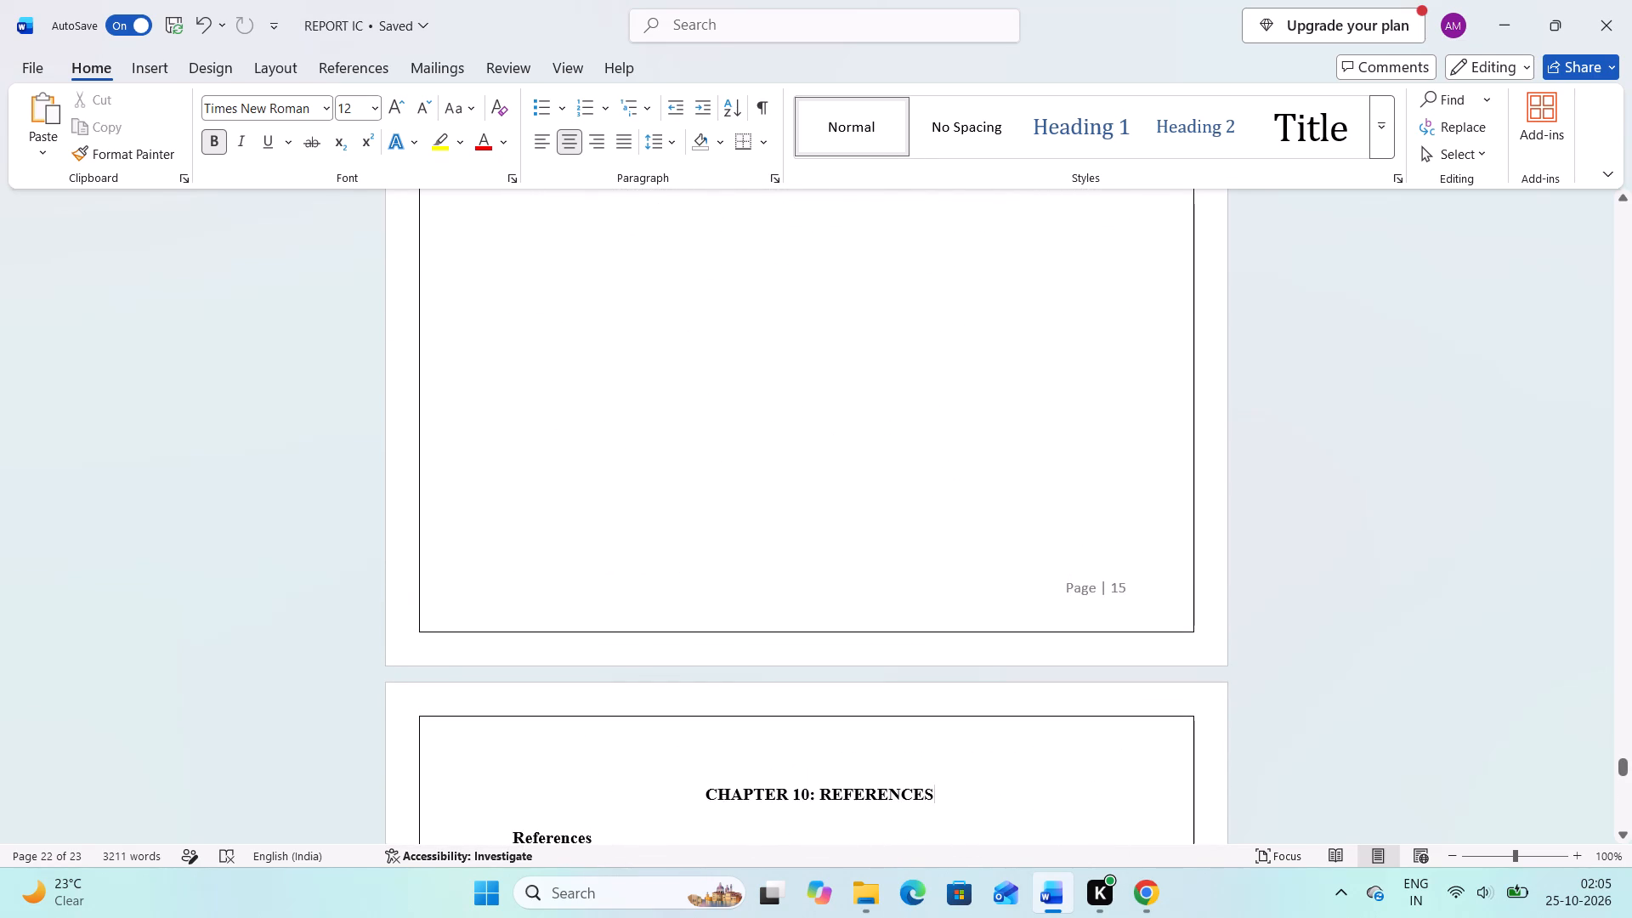
{"action": "scroll", "coordinate": [599, 411], "scroll_direction": "up", "scroll_amount": 4}
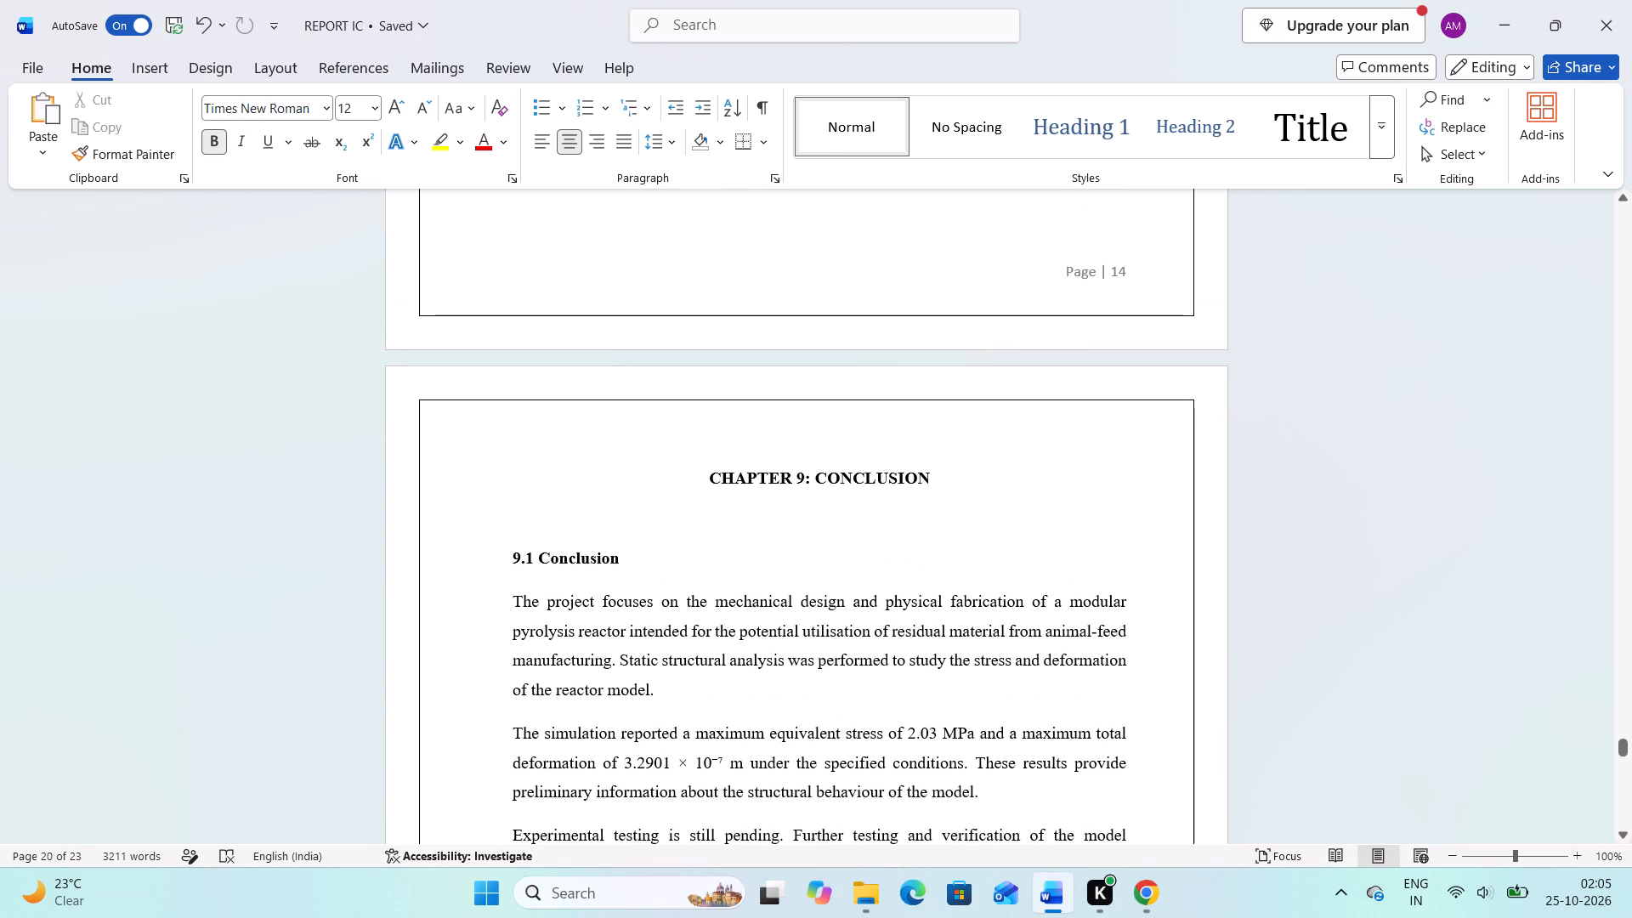
Number the References subheading under Chapter 10 with the prefix "10.1 ".
{"action": "scroll", "coordinate": [599, 411], "scroll_direction": "down", "scroll_amount": 5}
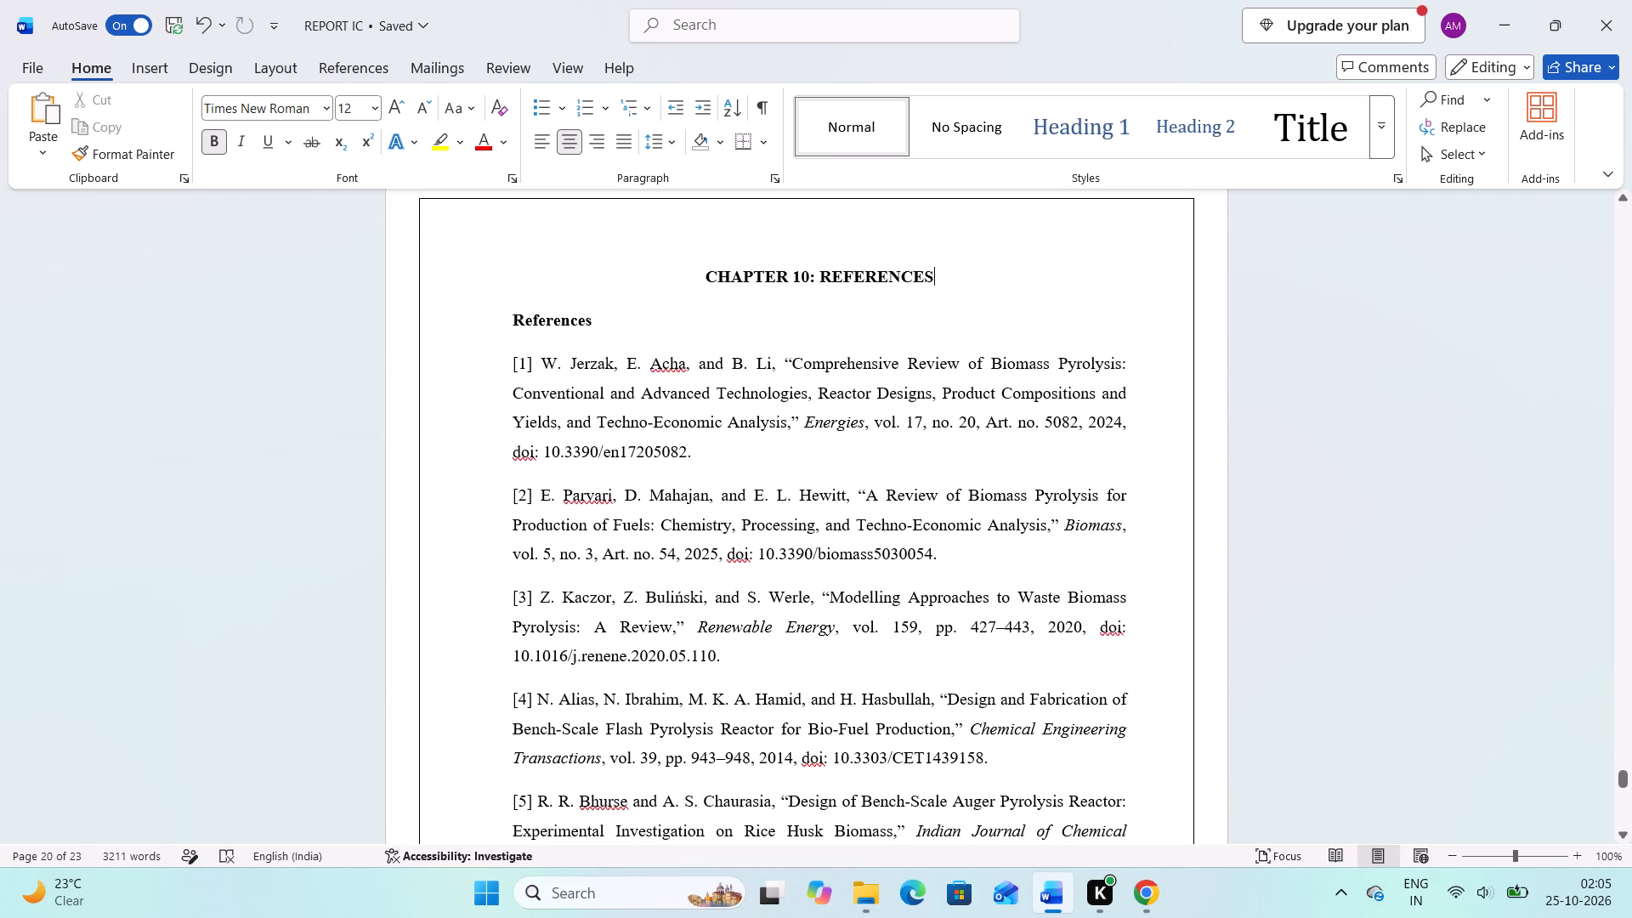
{"action": "left_click", "coordinate": [518, 318]}
{"action": "type", "text": "10.1"}
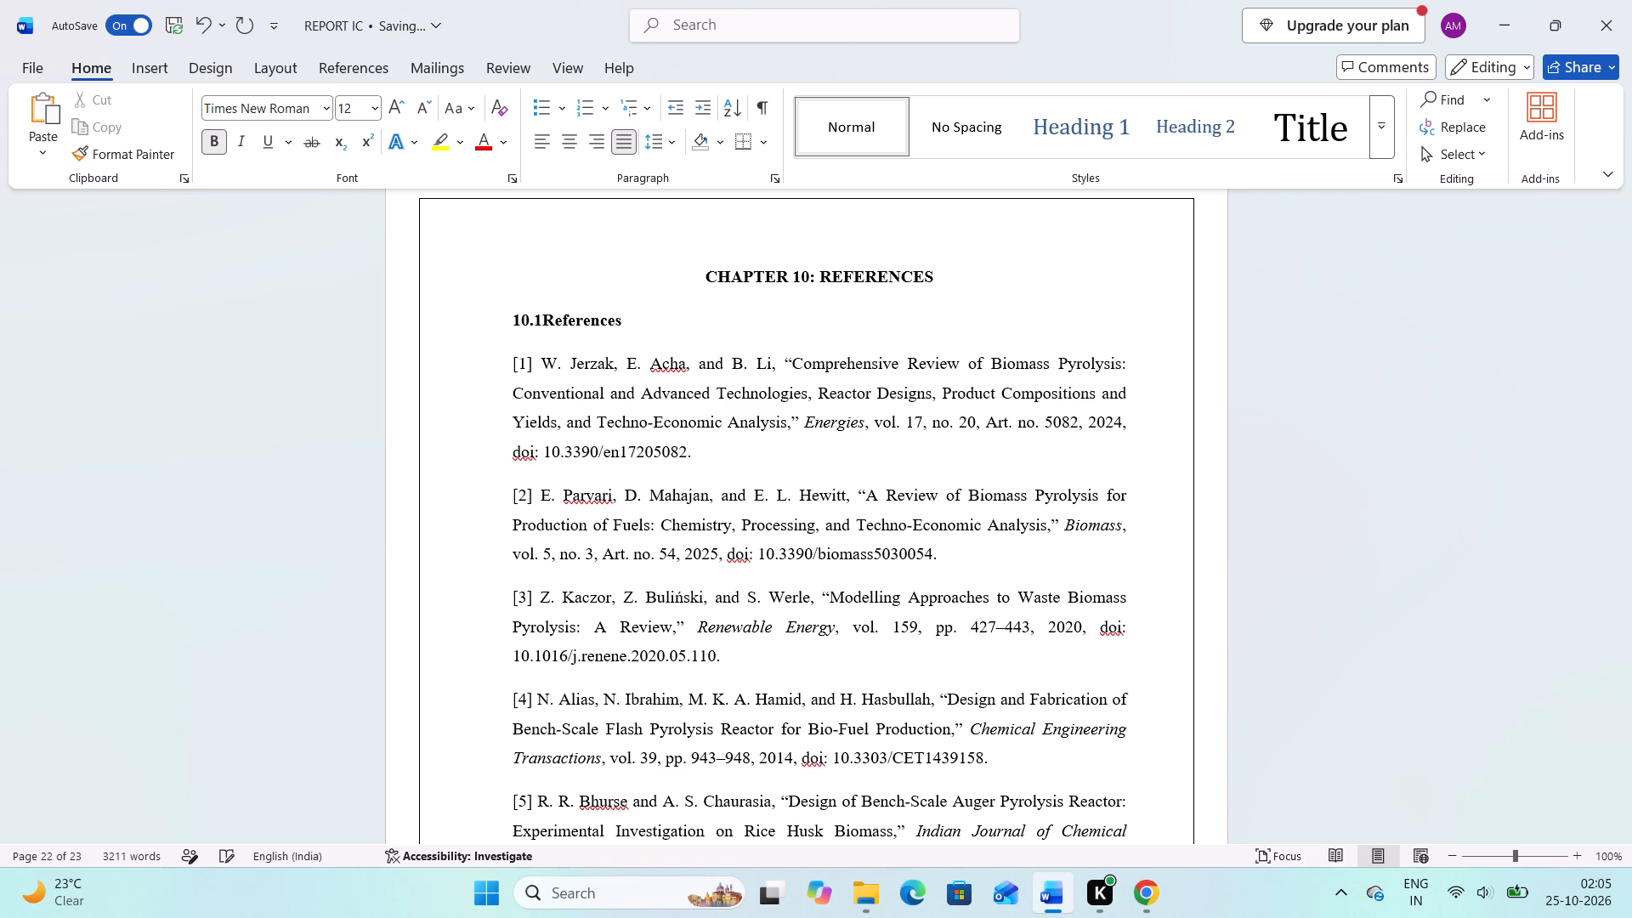
{"action": "key", "text": "space"}
Review the earlier pages from the Chapter 9 conclusion back to section 6.4, including the Chapter 7 results.
{"action": "scroll", "coordinate": [513, 337], "scroll_direction": "up", "scroll_amount": 3}
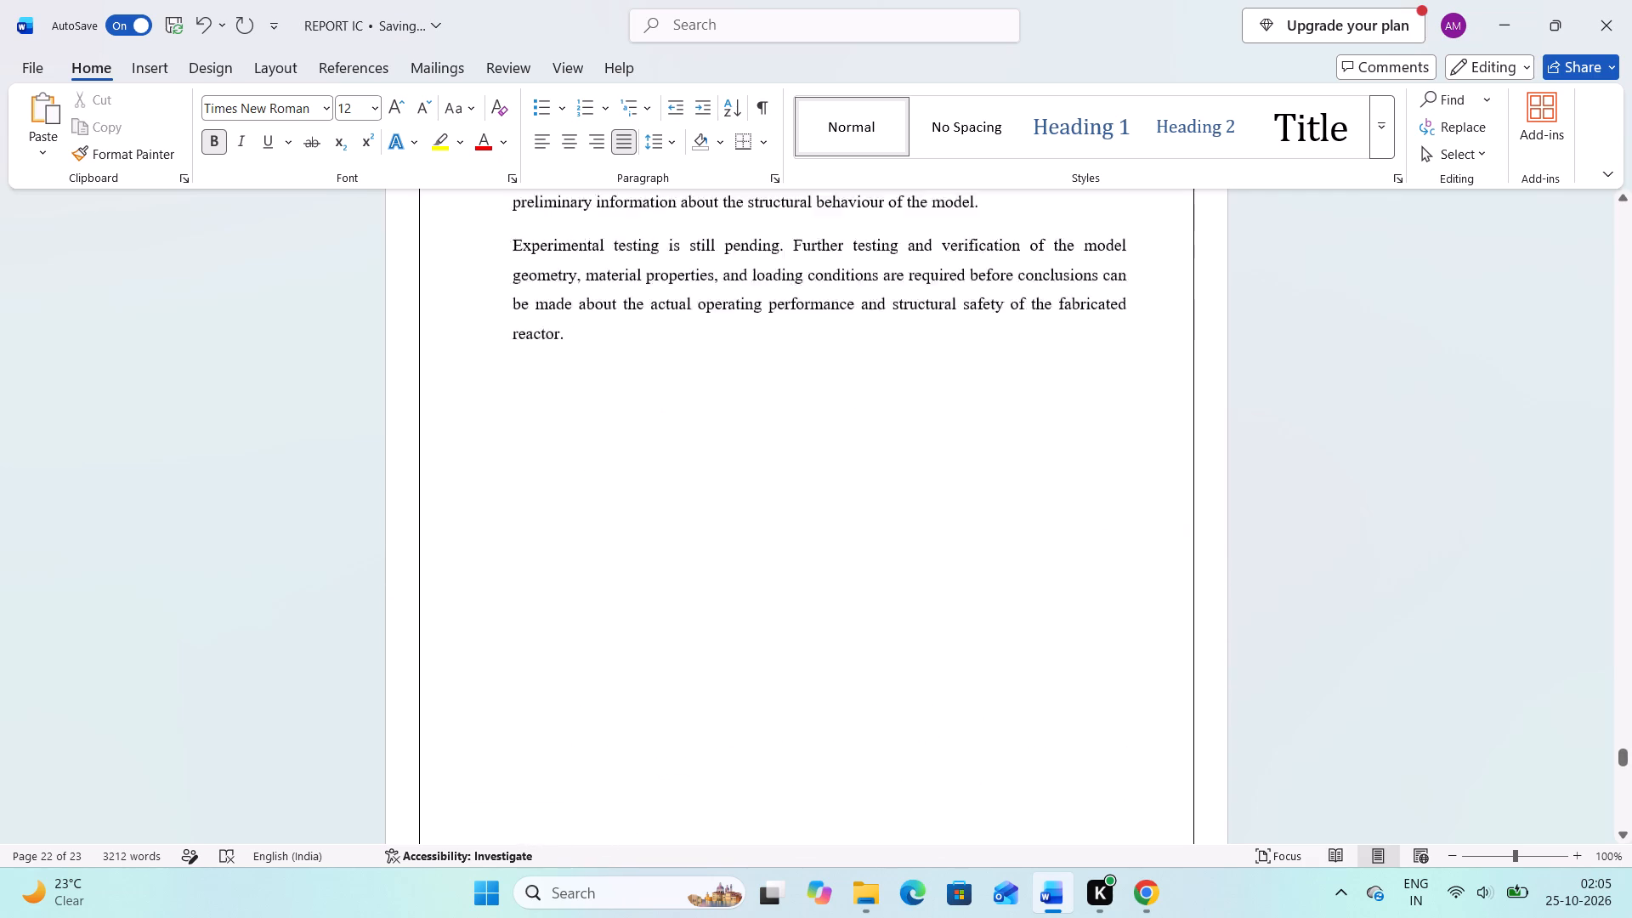
{"action": "scroll", "coordinate": [513, 337], "scroll_direction": "up", "scroll_amount": 4}
{"action": "scroll", "coordinate": [513, 337], "scroll_direction": "right", "scroll_amount": 2}
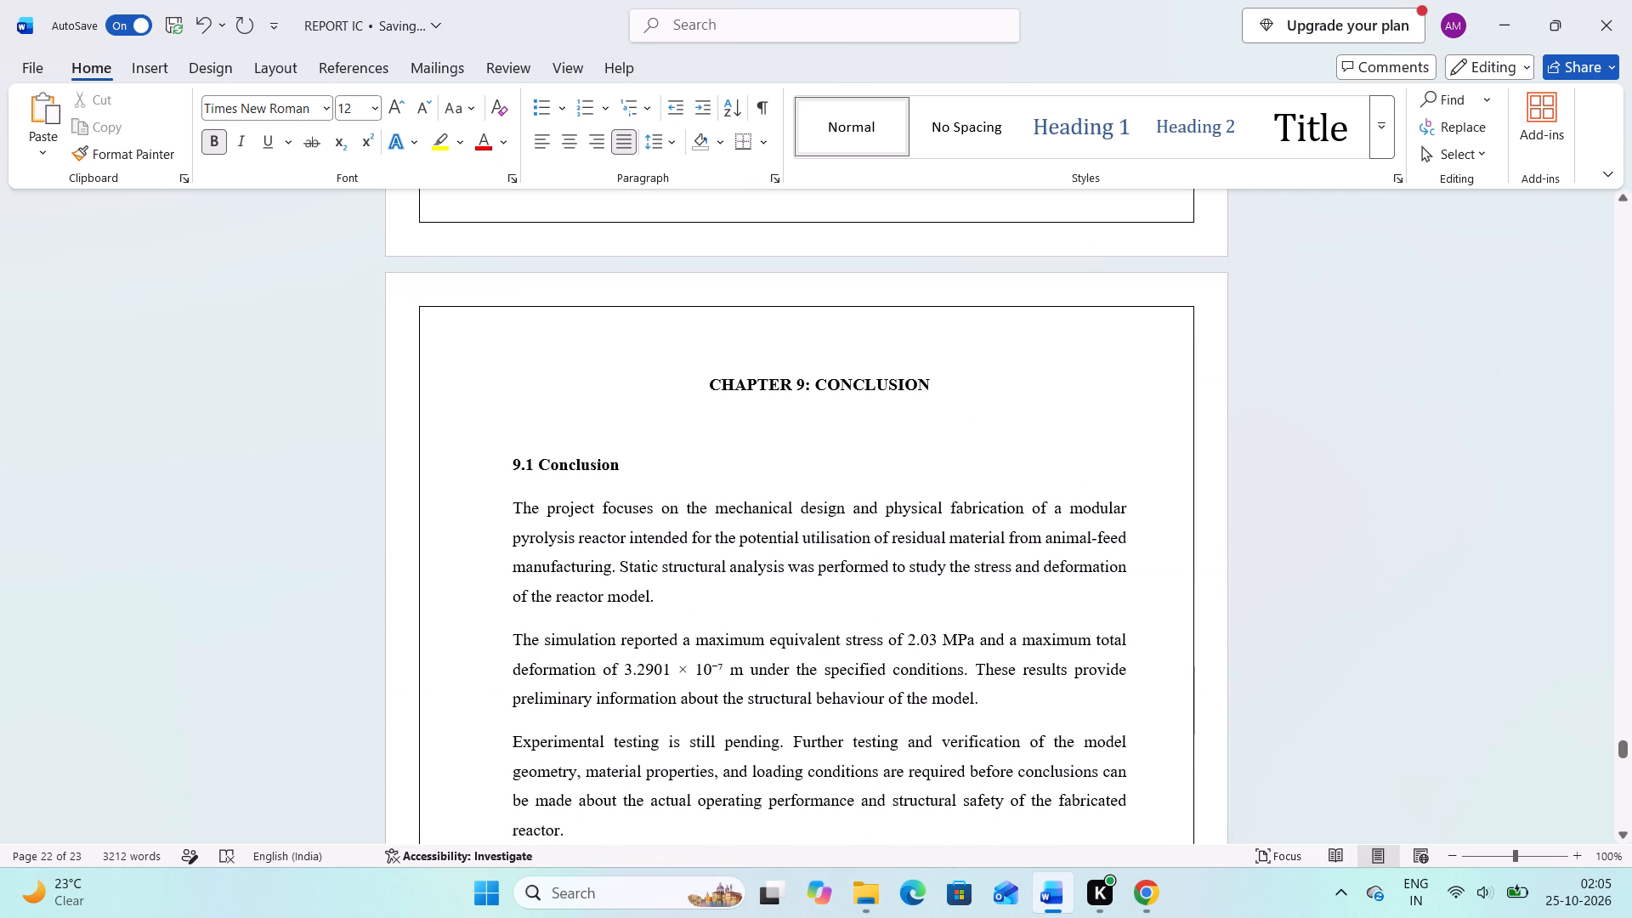
{"action": "scroll", "coordinate": [513, 337], "scroll_direction": "right", "scroll_amount": 2}
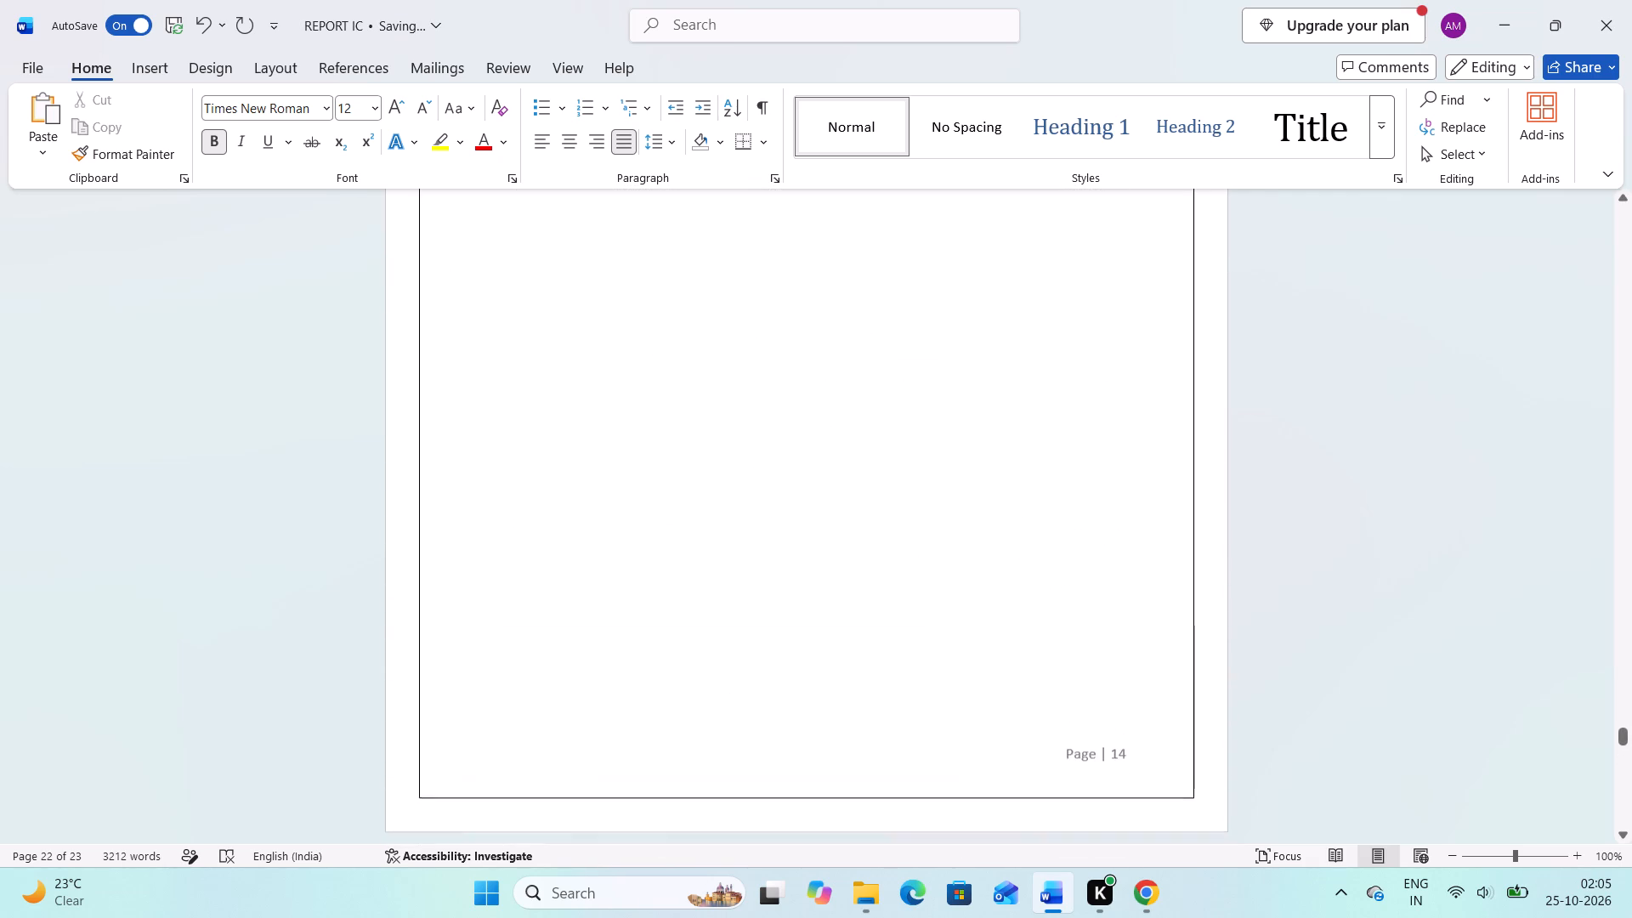
{"action": "scroll", "coordinate": [513, 337], "scroll_direction": "up", "scroll_amount": 3}
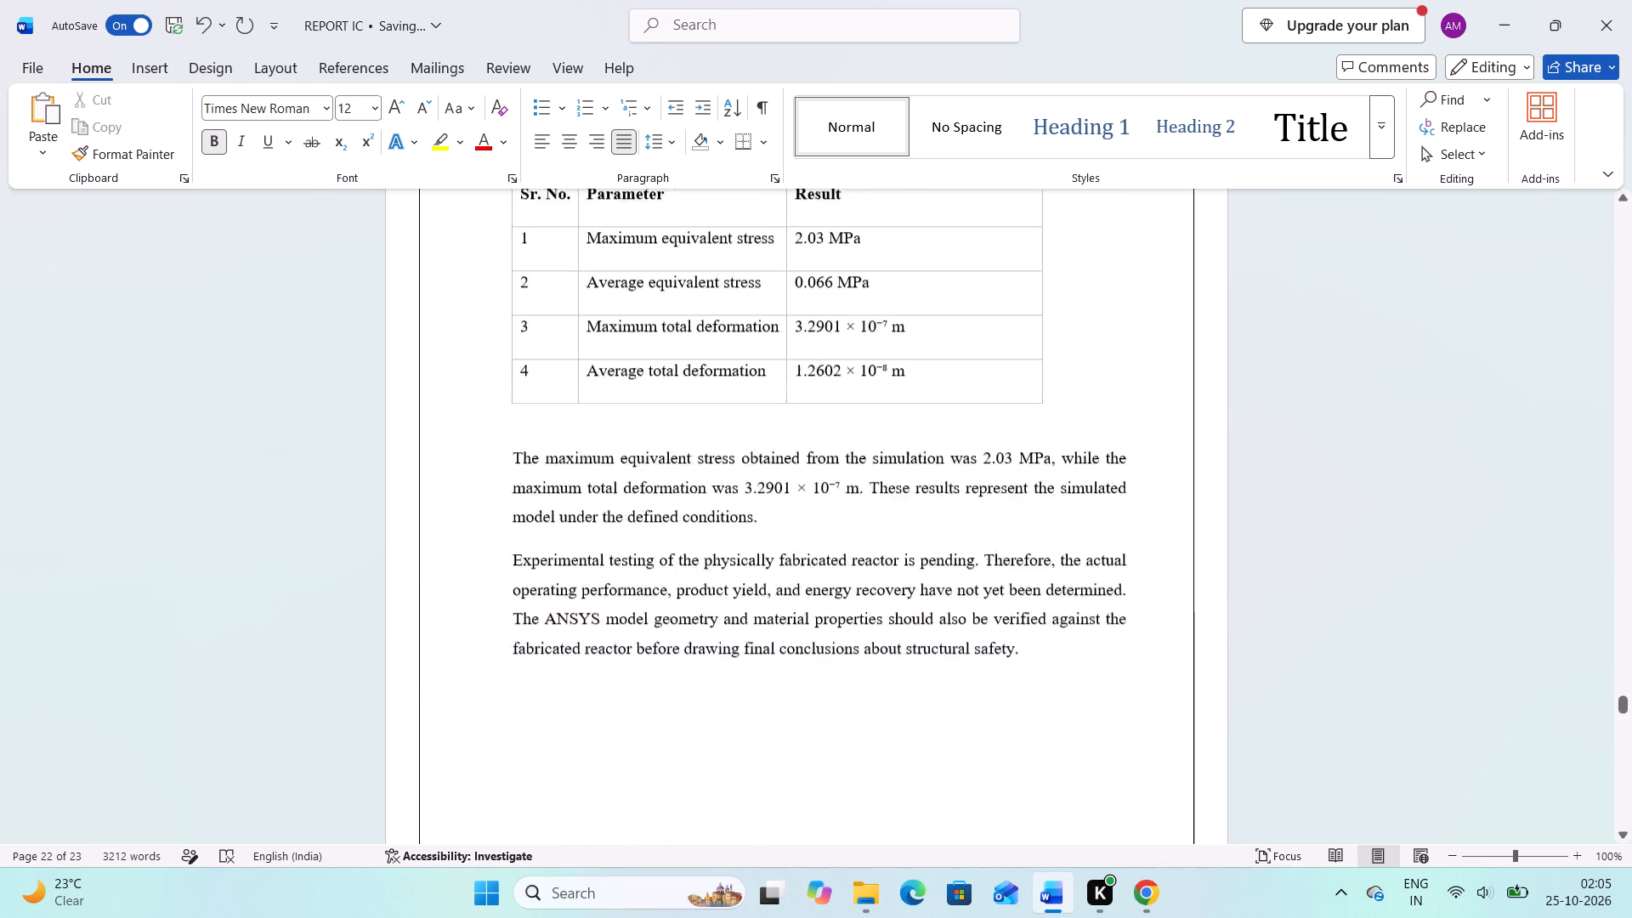
{"action": "scroll", "coordinate": [513, 337], "scroll_direction": "up", "scroll_amount": 4}
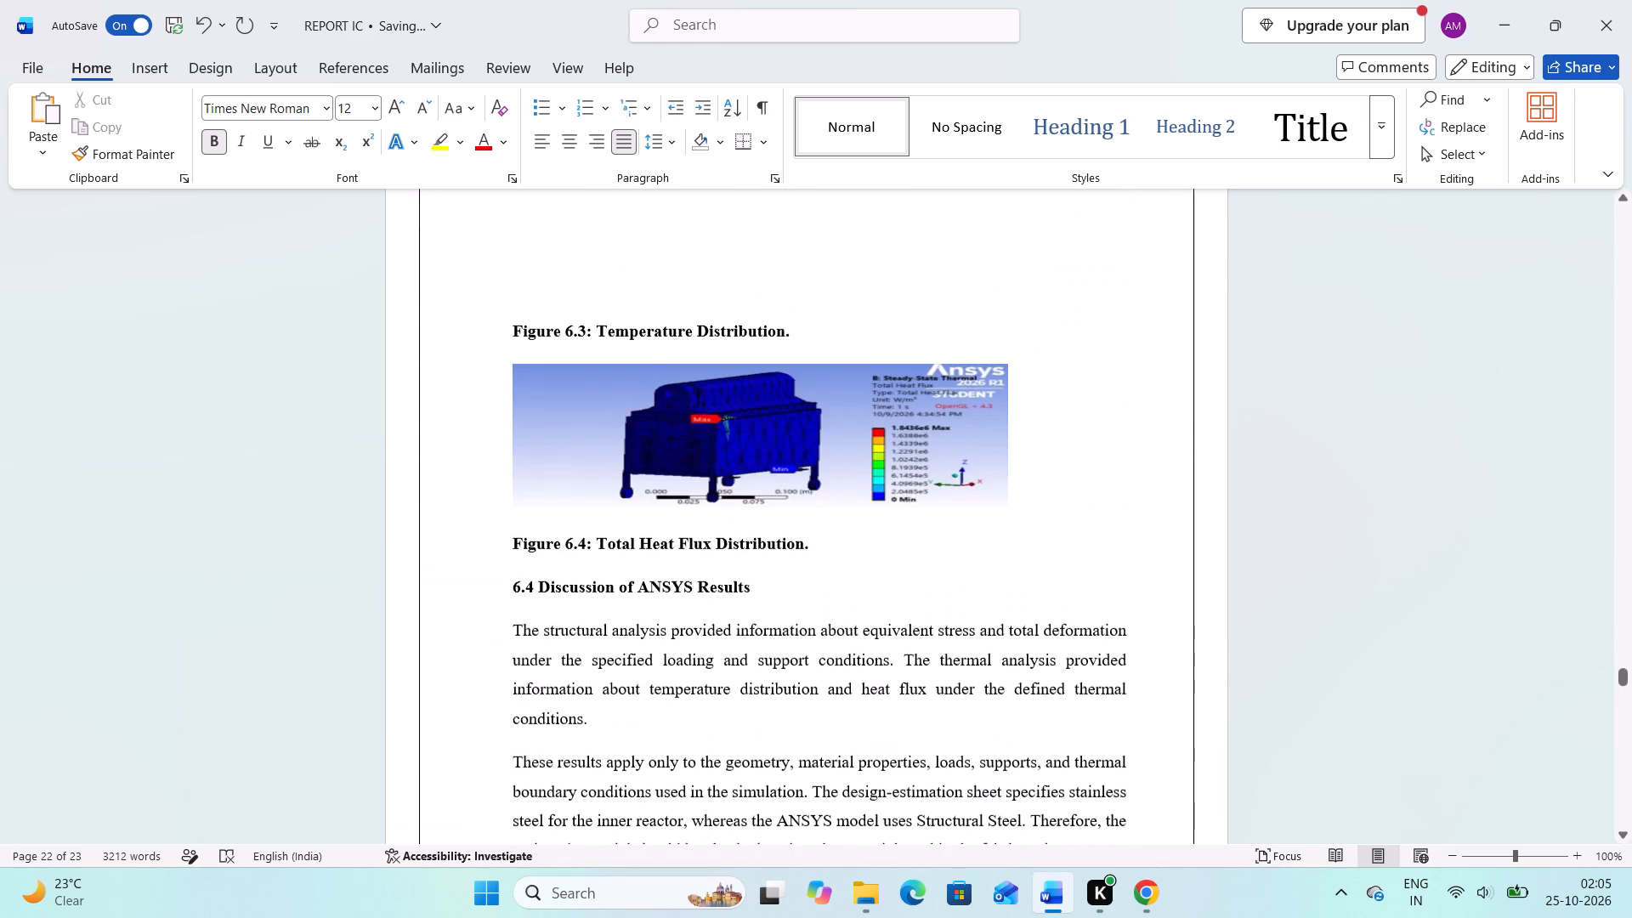
{"action": "scroll", "coordinate": [513, 337], "scroll_direction": "down", "scroll_amount": 5}
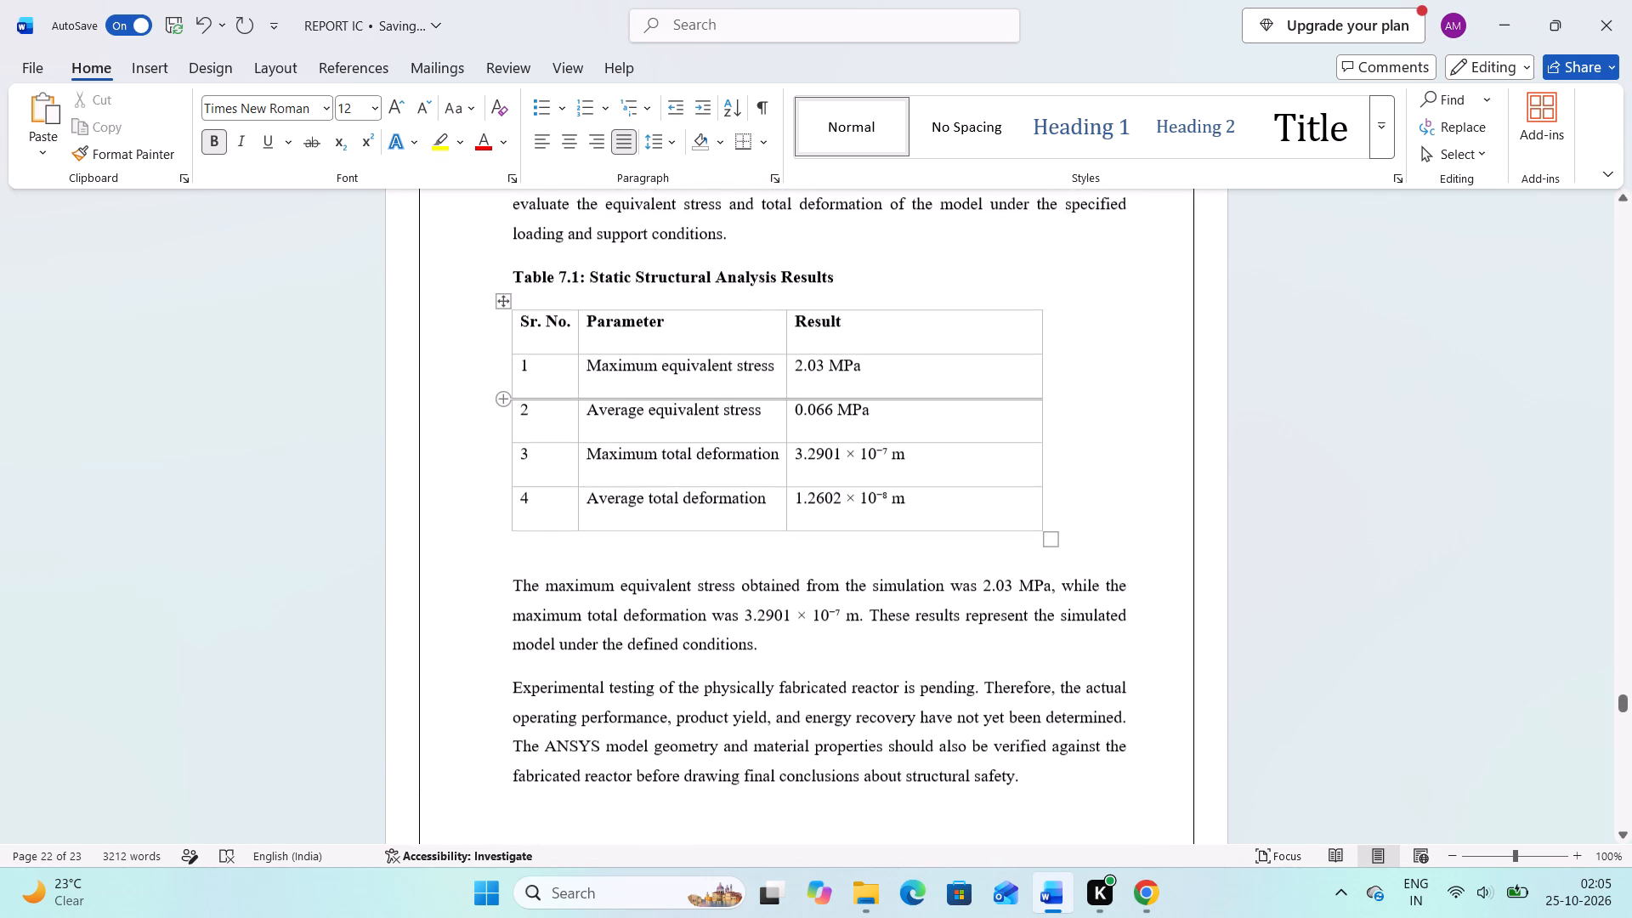
{"action": "scroll", "coordinate": [513, 337], "scroll_direction": "up", "scroll_amount": 1}
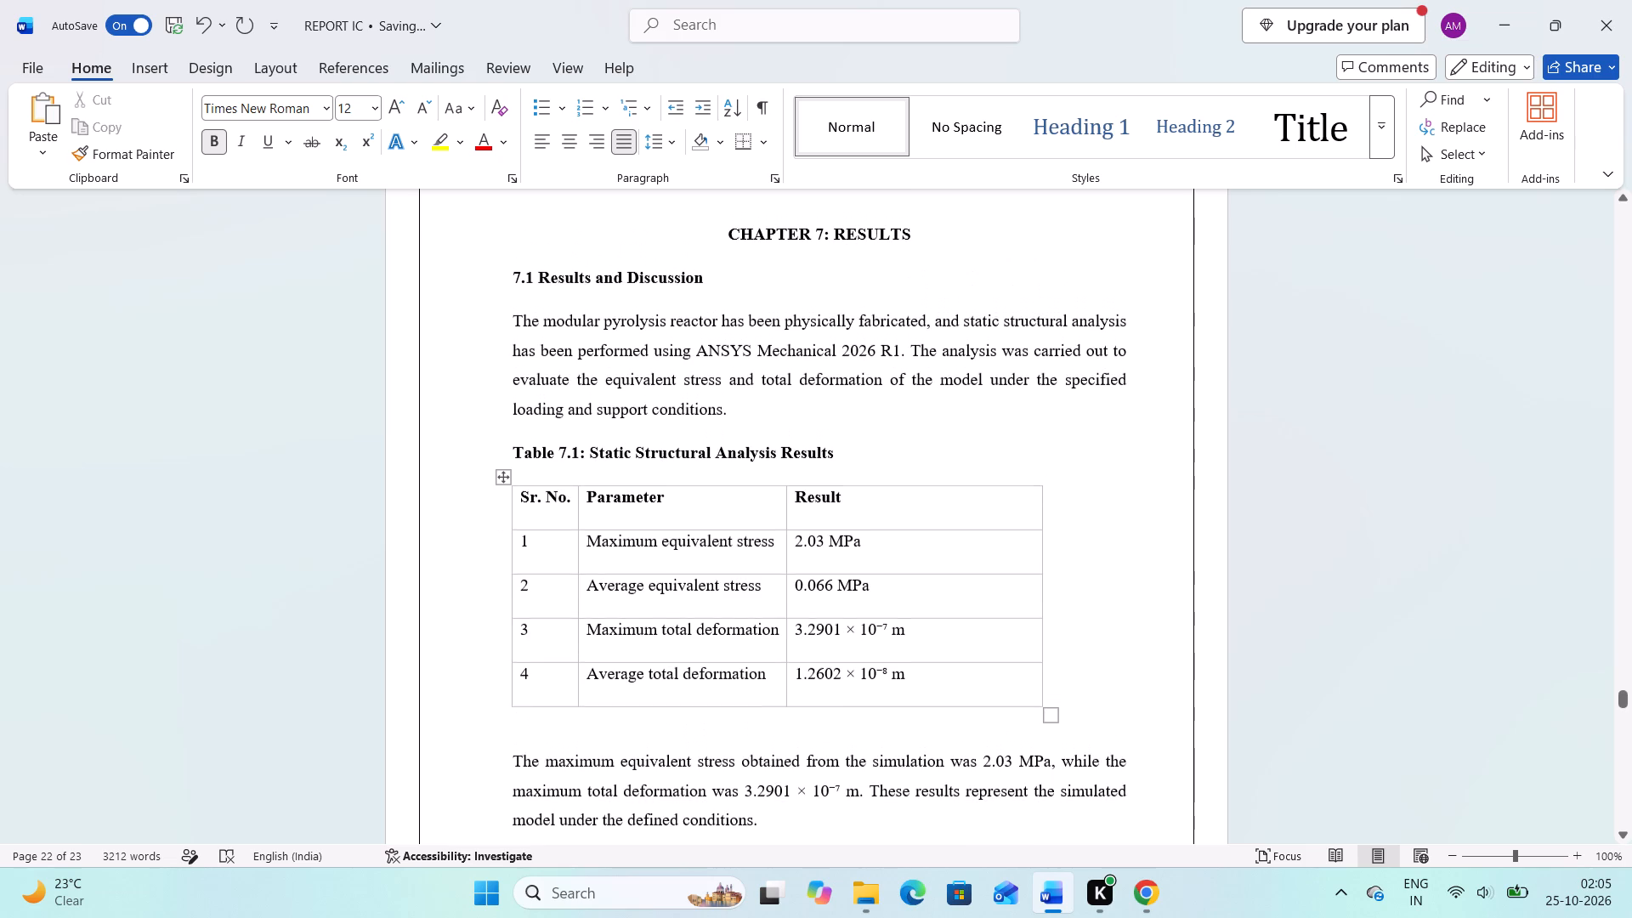
{"action": "scroll", "coordinate": [513, 337], "scroll_direction": "up", "scroll_amount": 1}
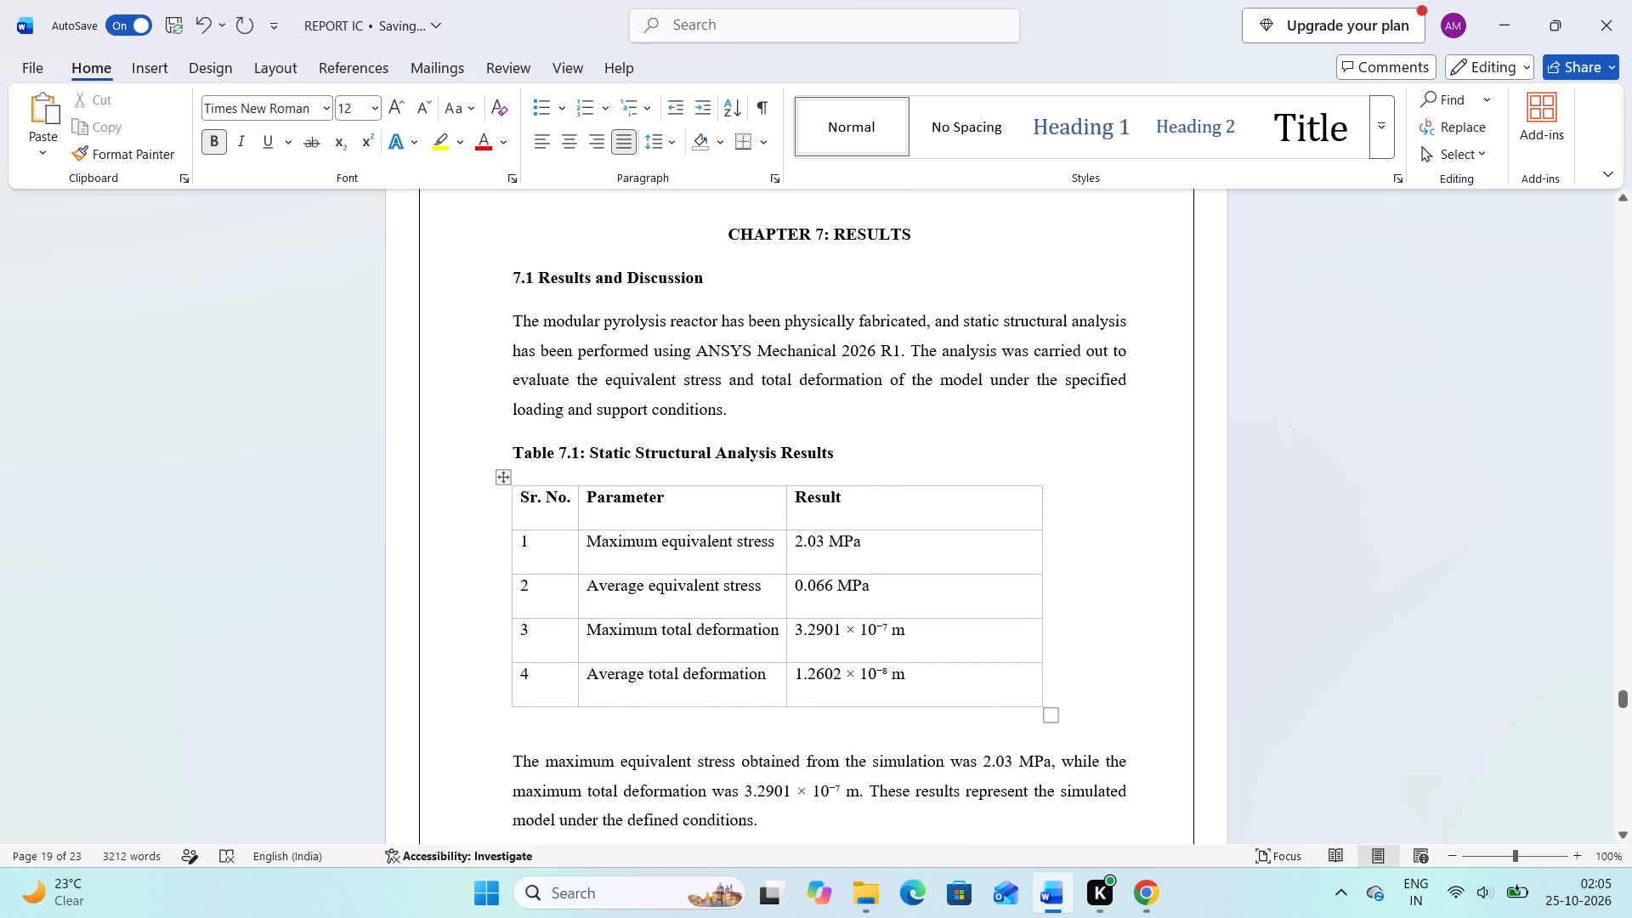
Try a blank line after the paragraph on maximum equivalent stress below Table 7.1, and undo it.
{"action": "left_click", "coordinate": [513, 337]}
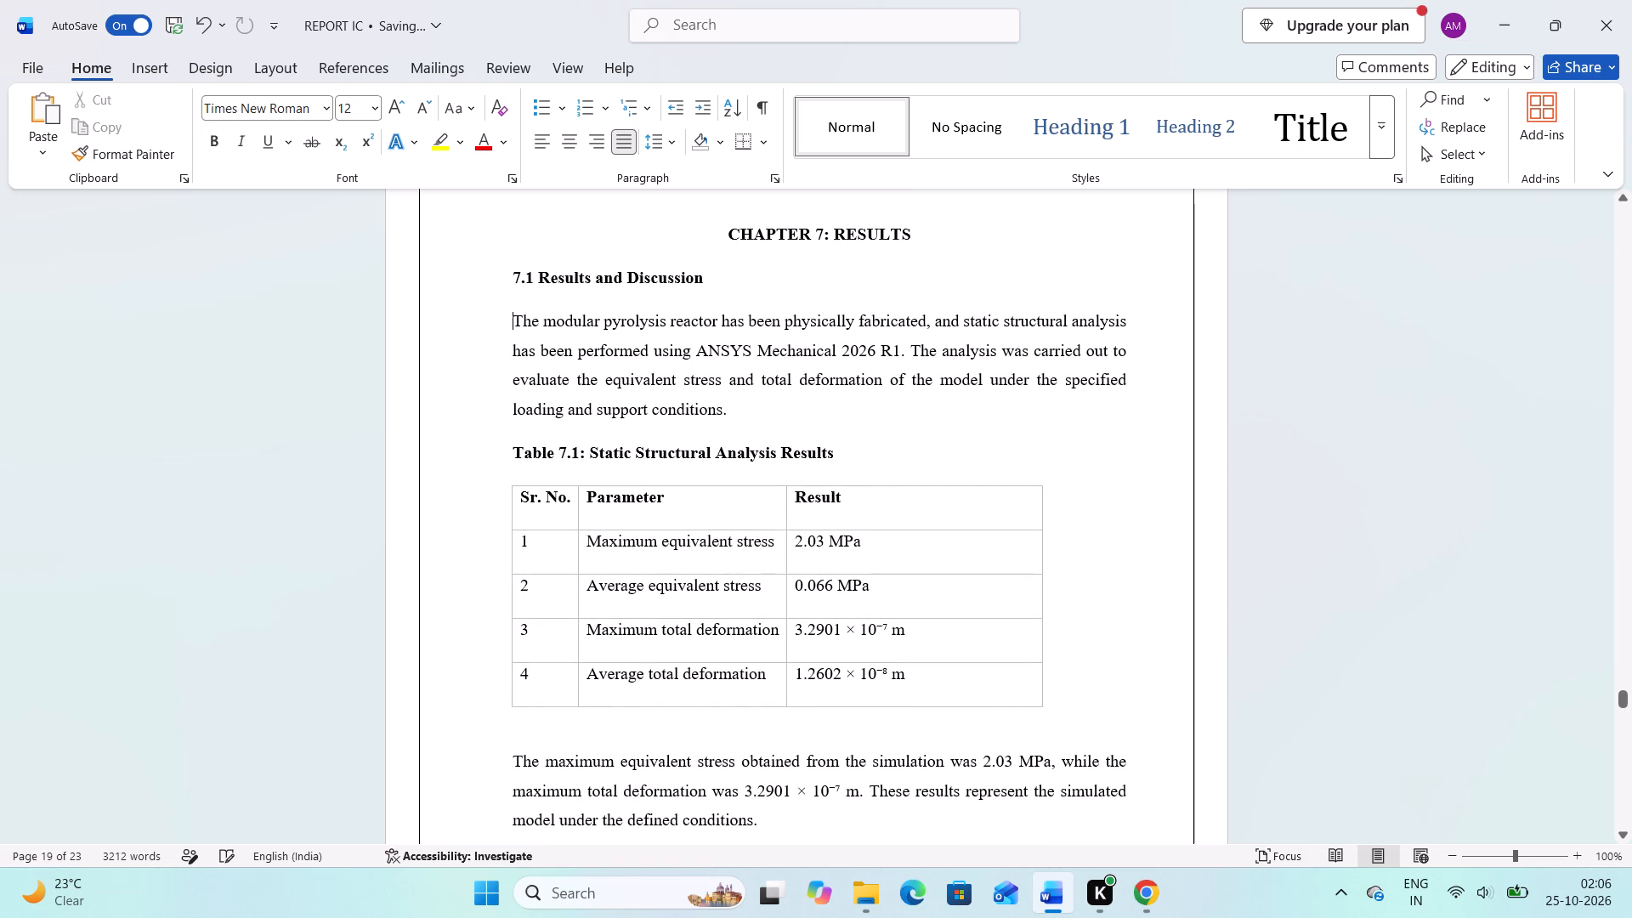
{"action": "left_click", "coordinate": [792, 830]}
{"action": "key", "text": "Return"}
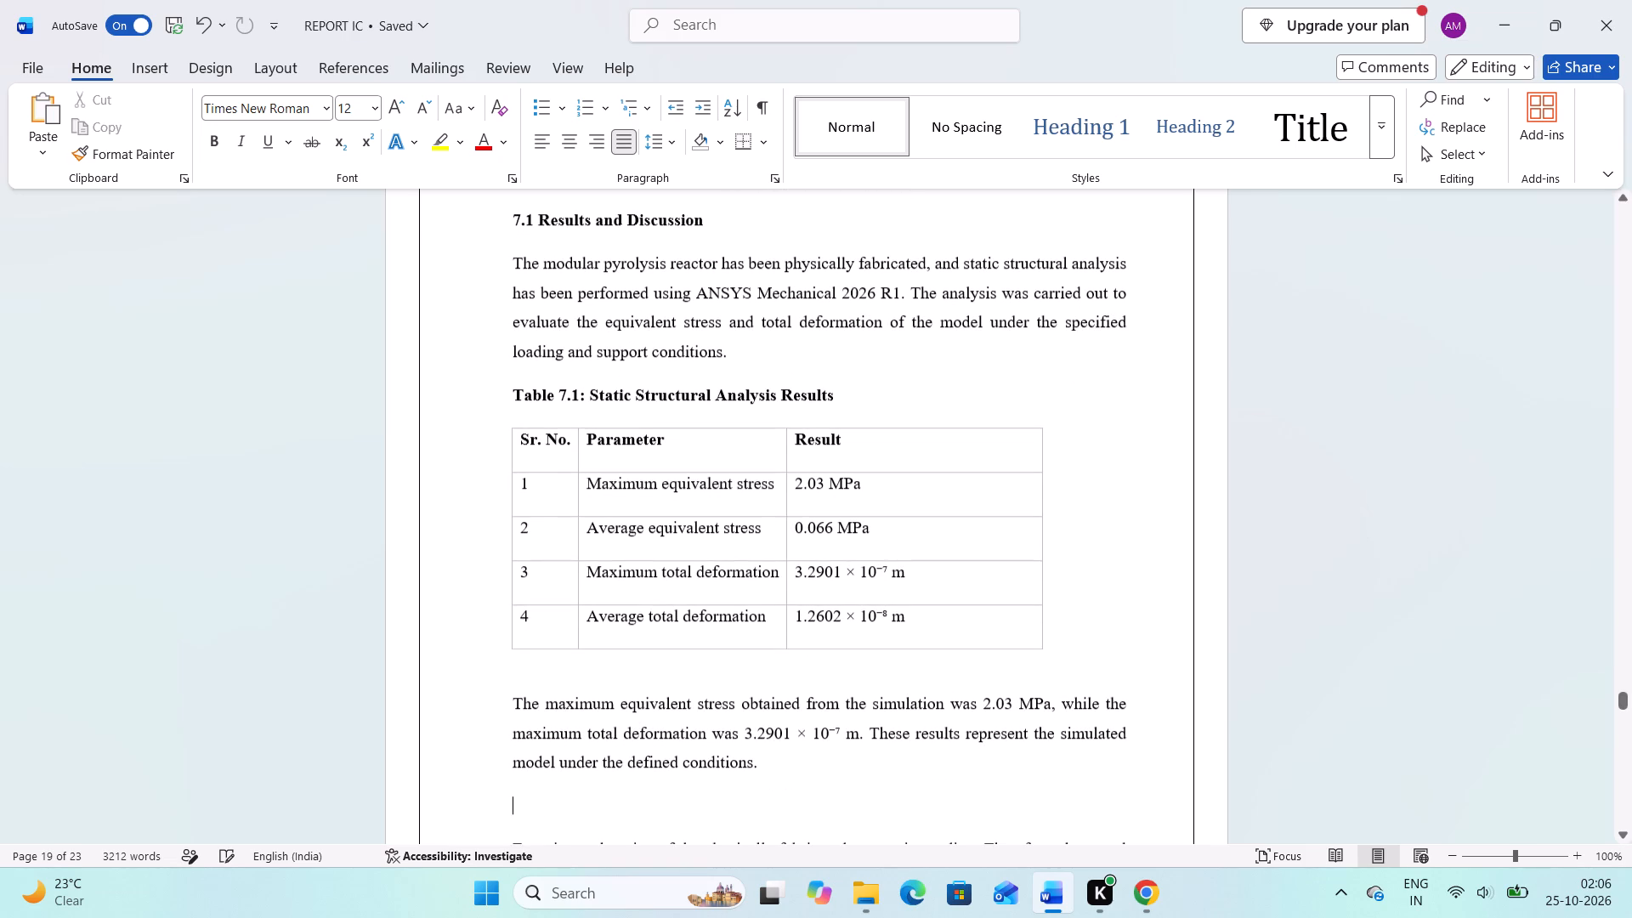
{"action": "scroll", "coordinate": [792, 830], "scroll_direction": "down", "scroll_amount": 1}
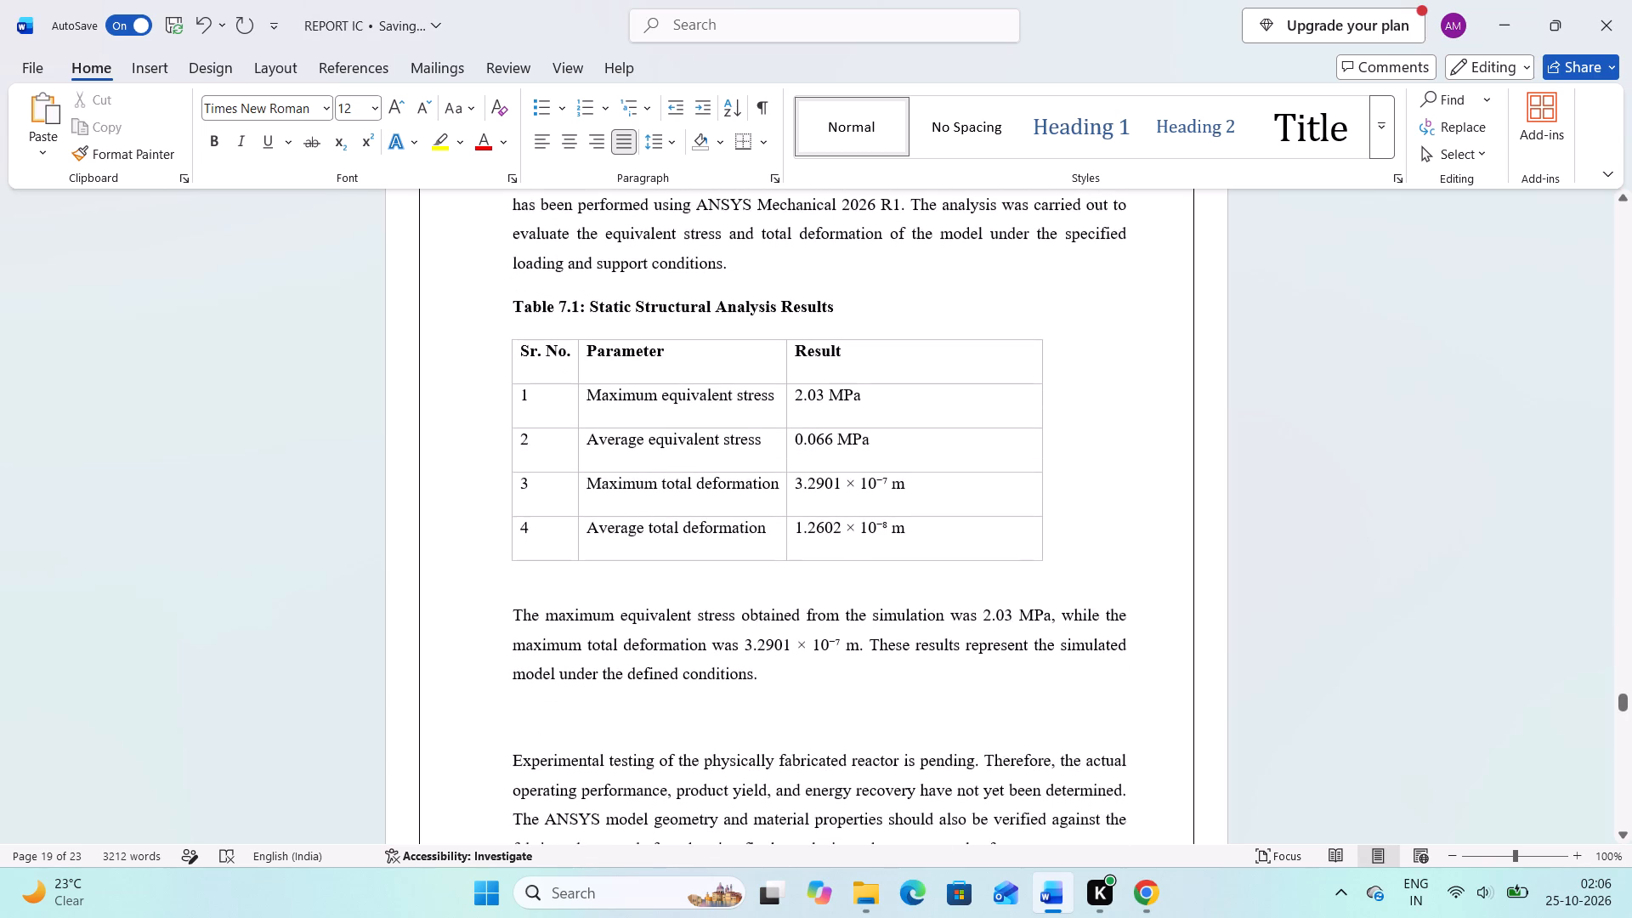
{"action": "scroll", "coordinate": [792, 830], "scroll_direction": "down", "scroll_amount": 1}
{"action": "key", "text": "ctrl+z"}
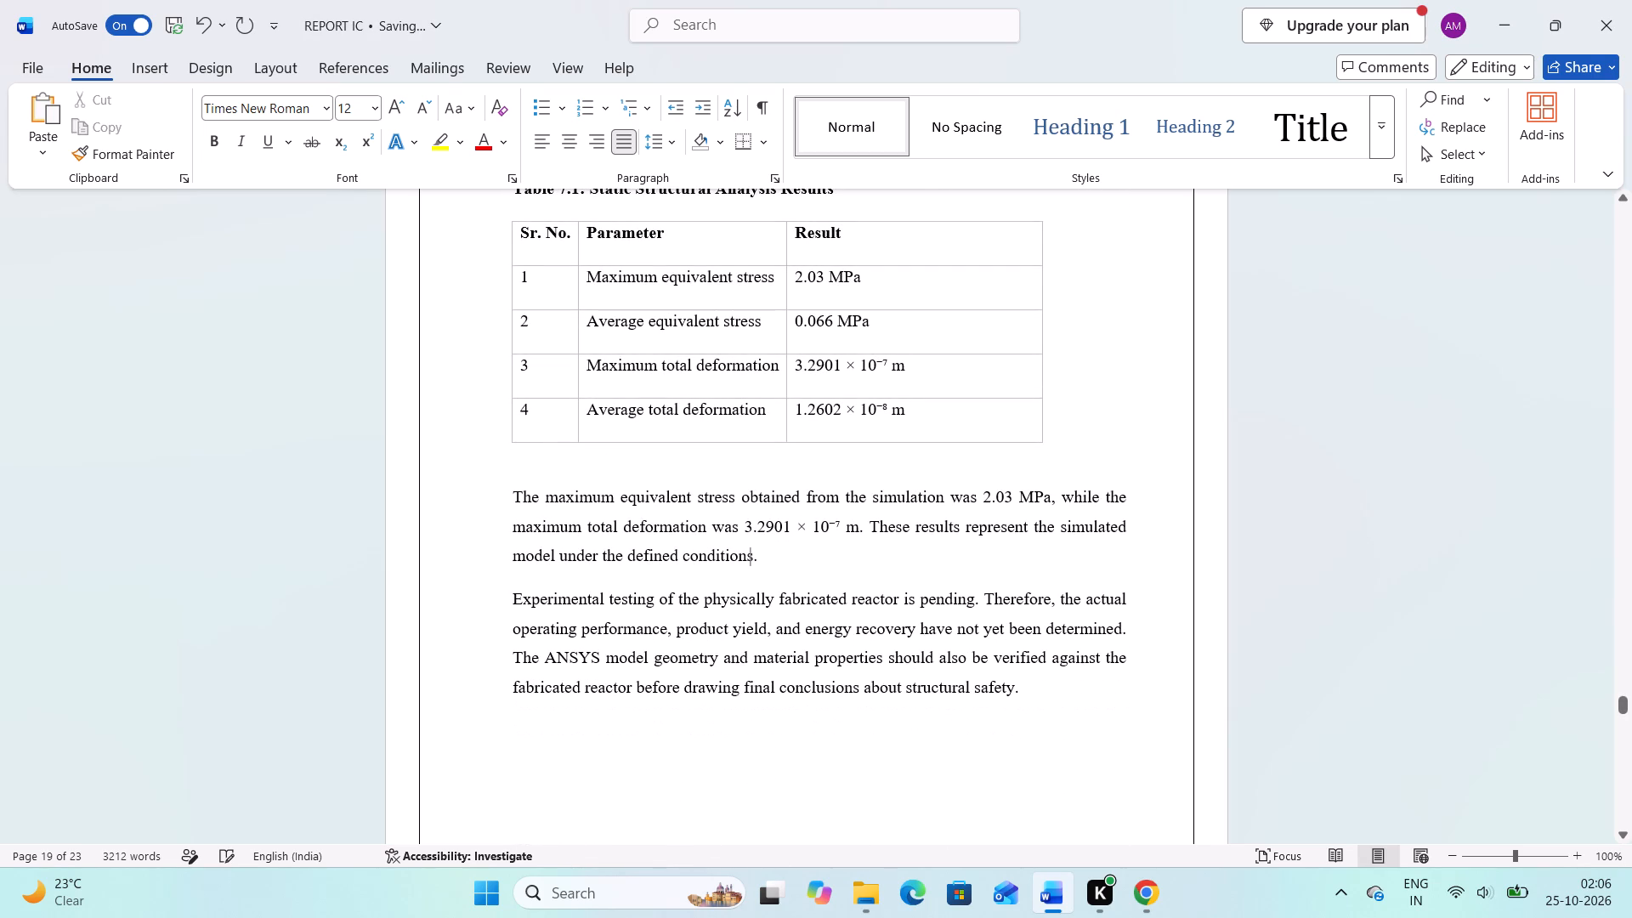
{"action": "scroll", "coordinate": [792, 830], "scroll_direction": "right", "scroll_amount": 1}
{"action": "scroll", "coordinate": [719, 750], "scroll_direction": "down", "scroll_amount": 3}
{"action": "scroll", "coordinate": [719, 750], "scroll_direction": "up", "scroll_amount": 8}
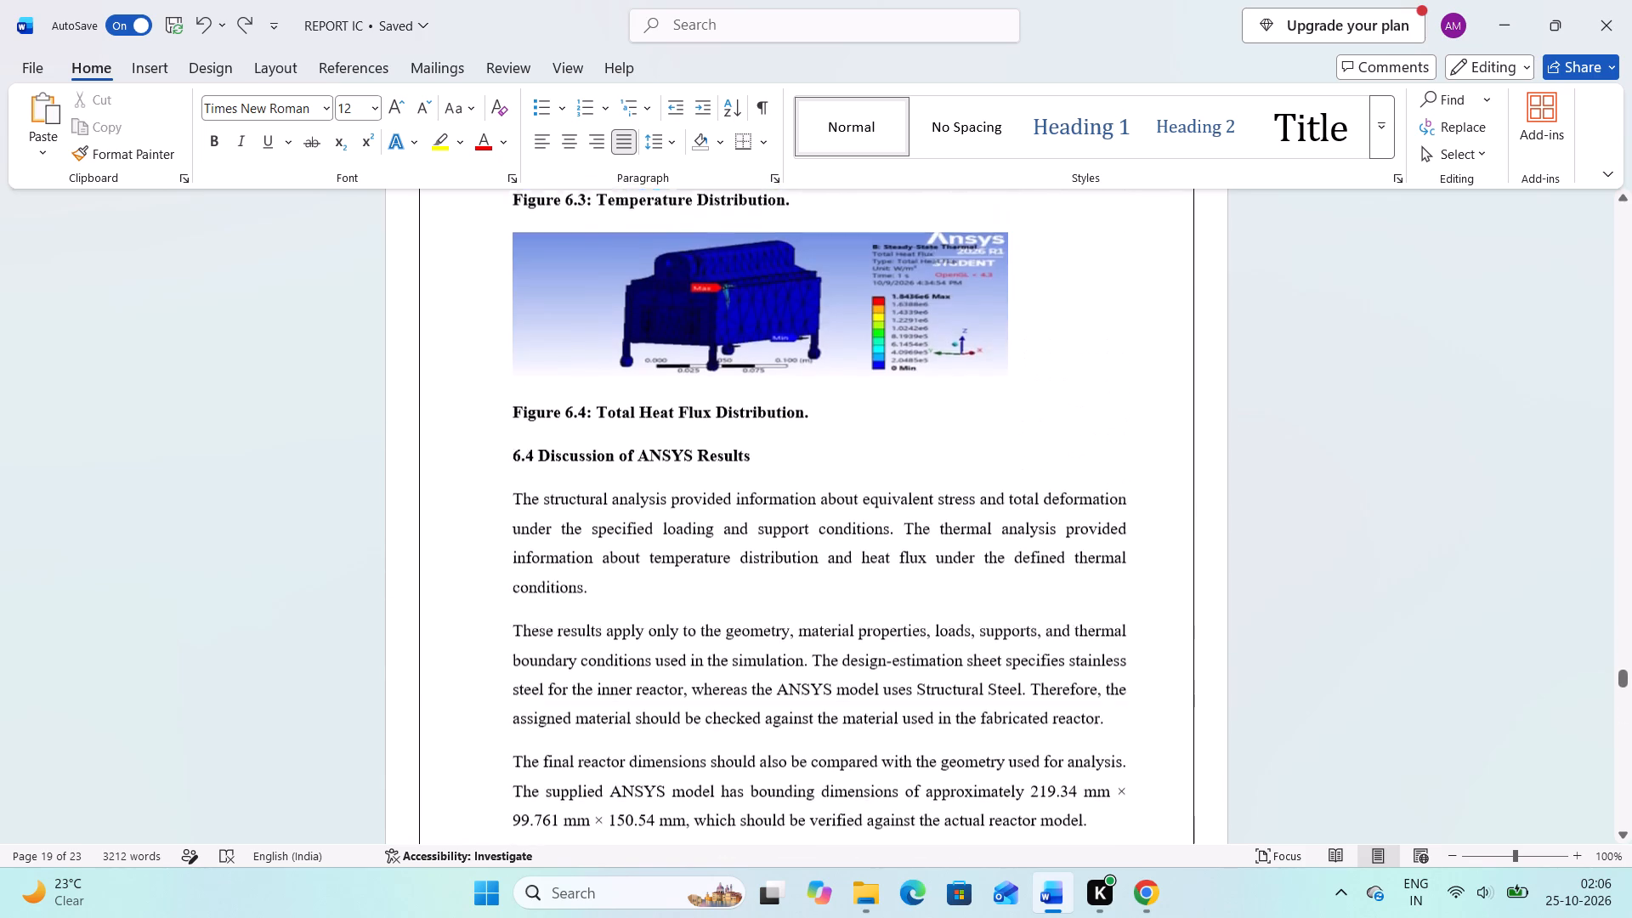
Examine the Chapter 6 ANSYS analysis pages from section 6.4 back to the static structural analysis tables.
{"action": "scroll", "coordinate": [719, 750], "scroll_direction": "up", "scroll_amount": 3}
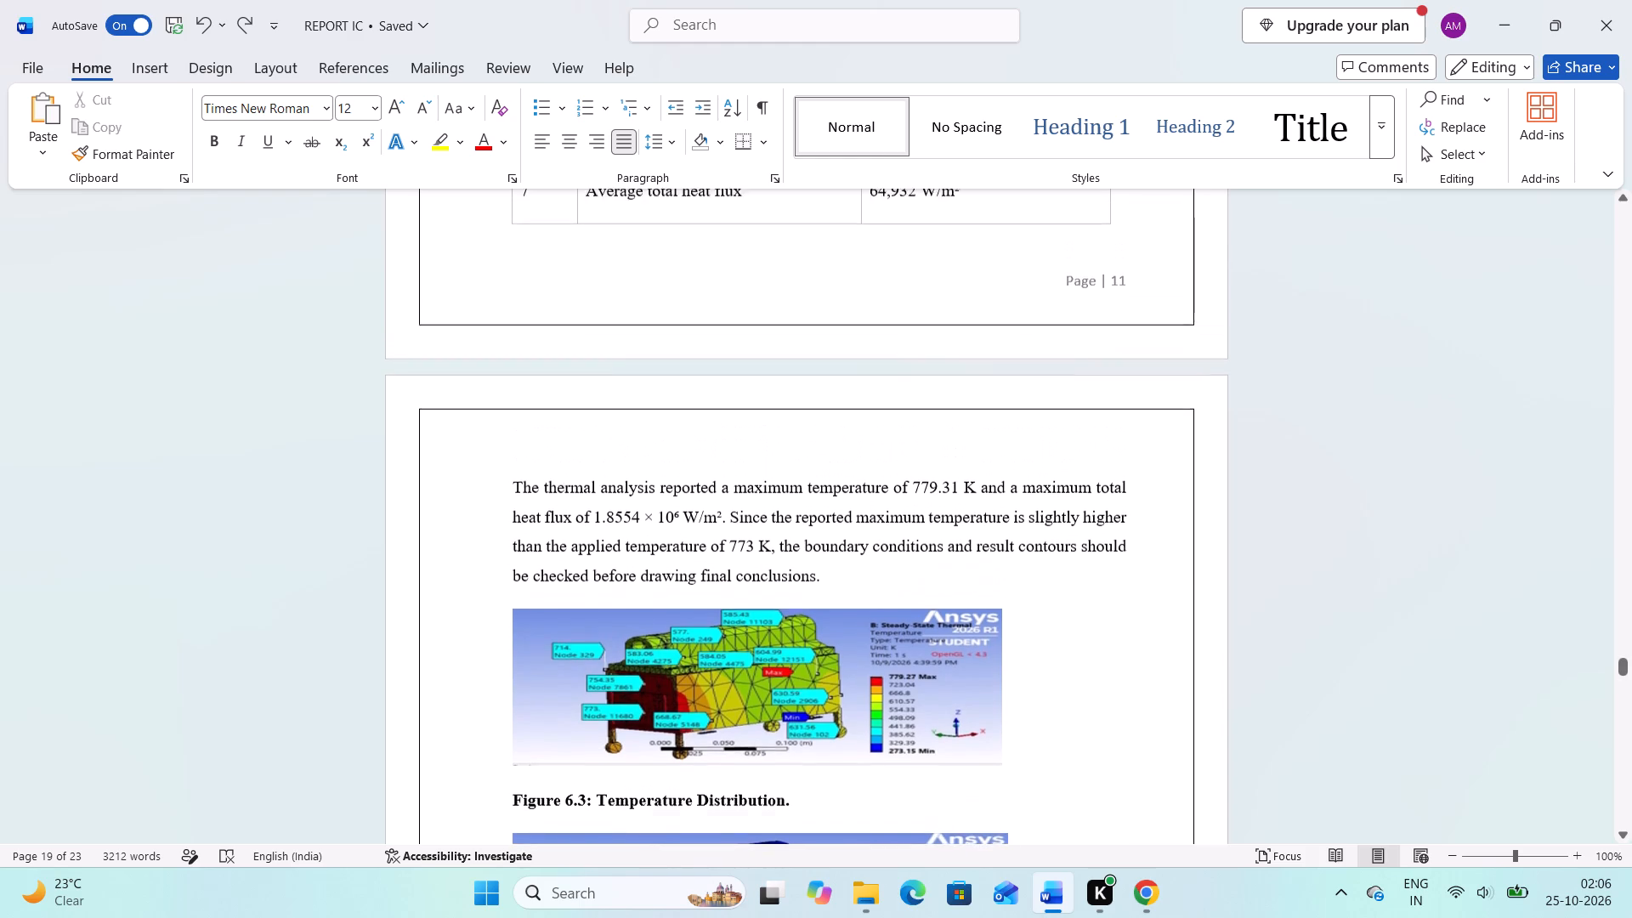
{"action": "scroll", "coordinate": [719, 750], "scroll_direction": "up", "scroll_amount": 3}
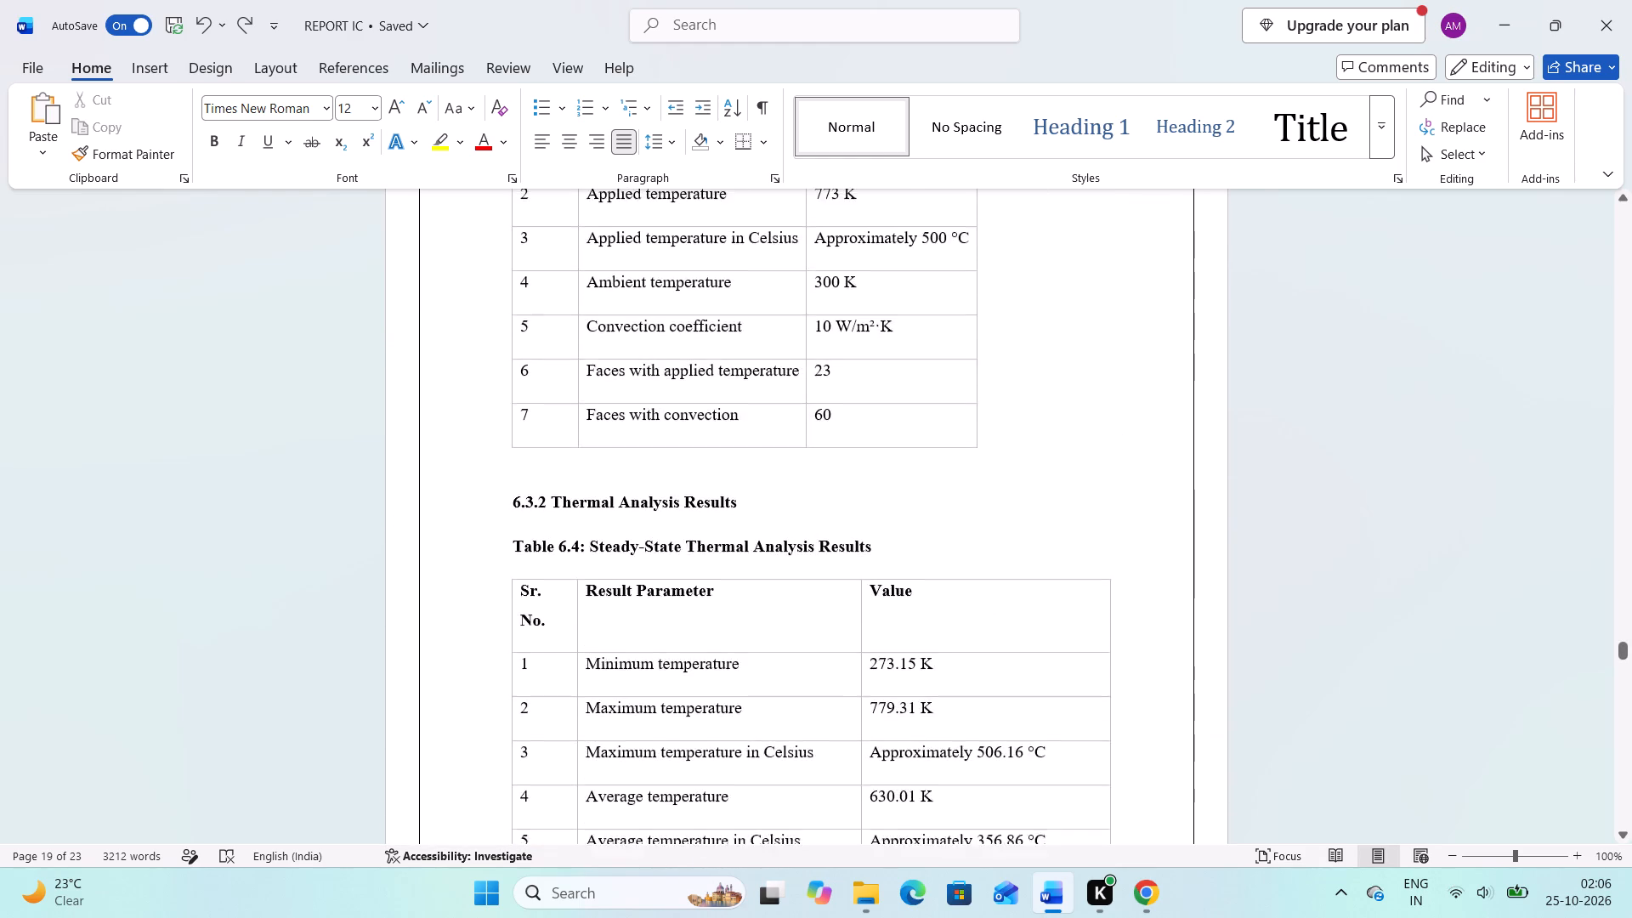
{"action": "scroll", "coordinate": [719, 750], "scroll_direction": "up", "scroll_amount": 2}
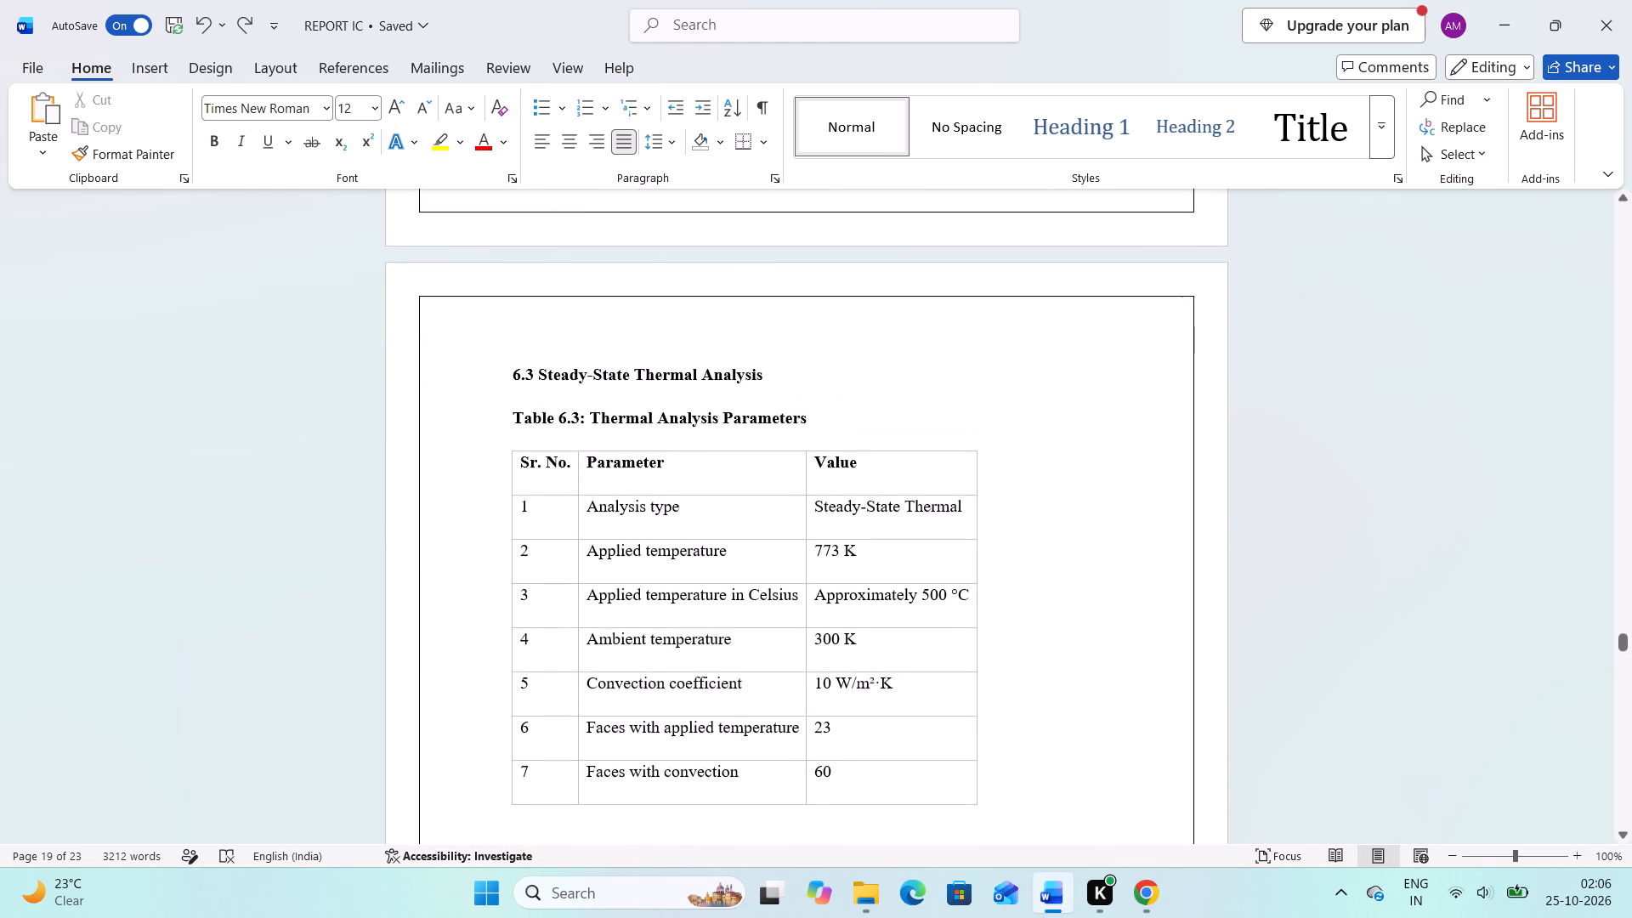
{"action": "scroll", "coordinate": [719, 750], "scroll_direction": "up", "scroll_amount": 6}
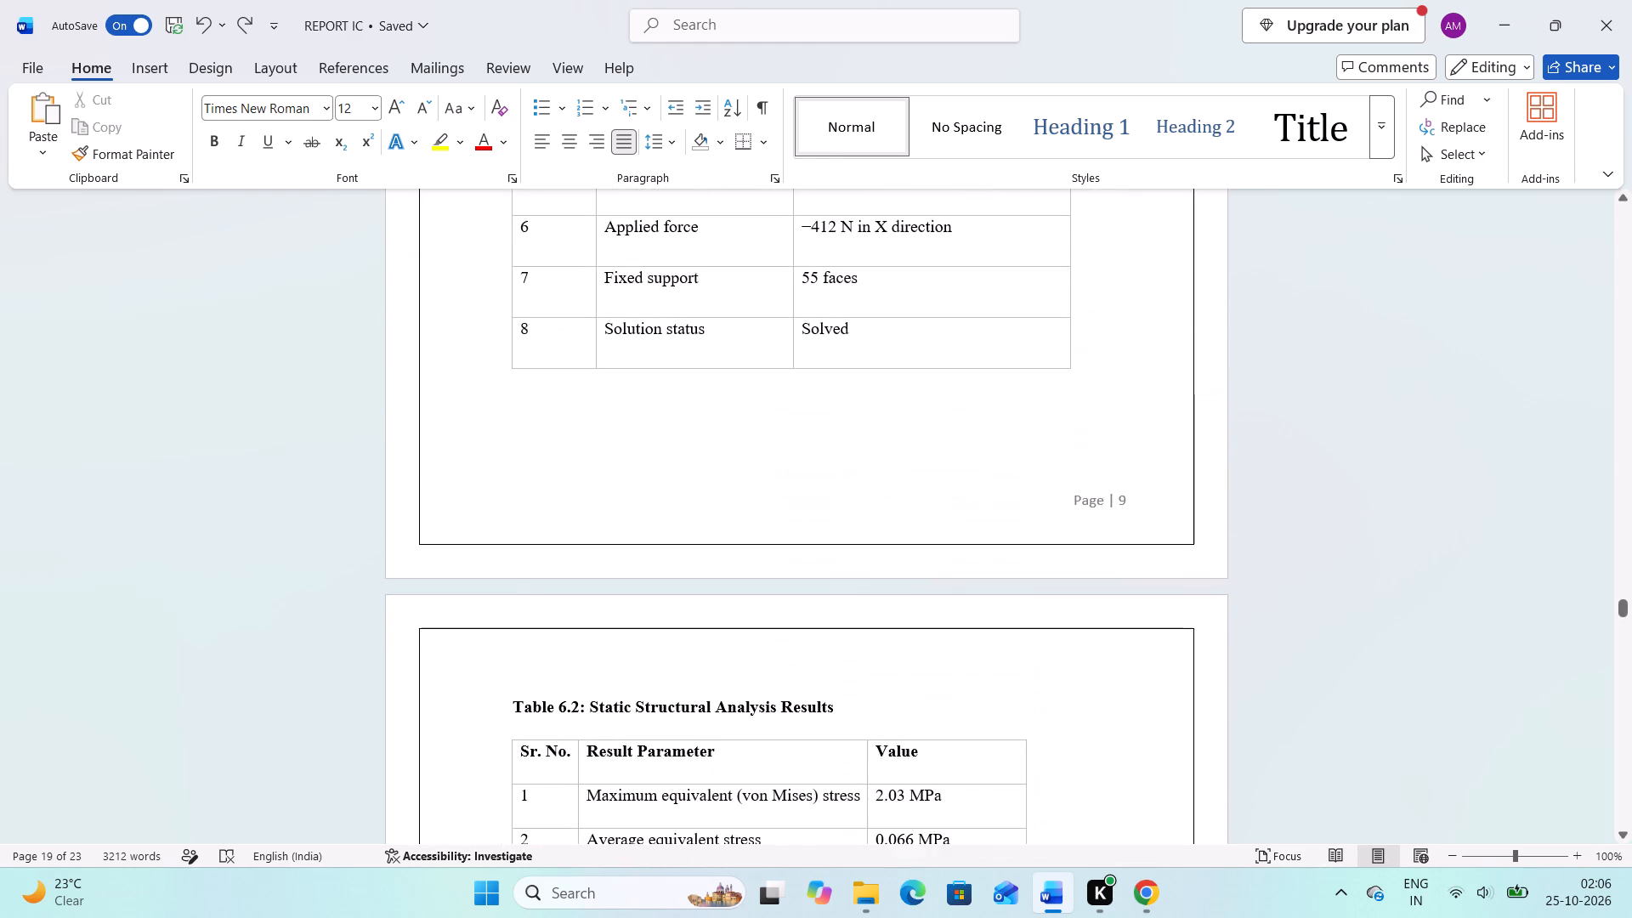
Review the report from the Chapter 7 results forward to the end of the Chapter 10 references and back to the chapter heading.
{"action": "scroll", "coordinate": [719, 750], "scroll_direction": "down", "scroll_amount": 8}
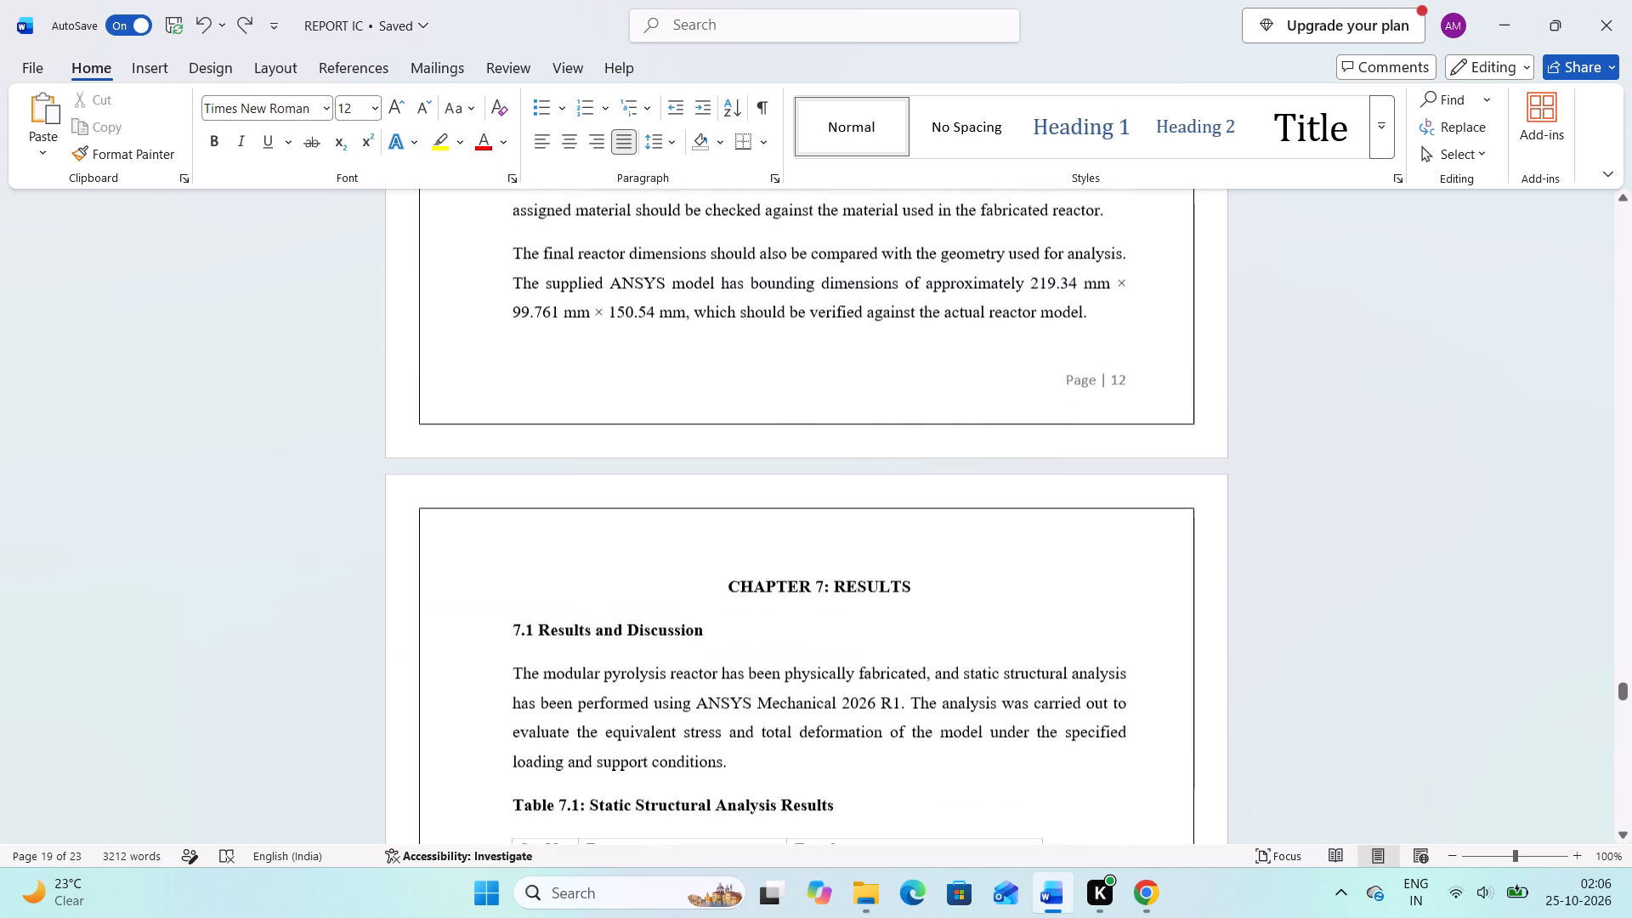
{"action": "scroll", "coordinate": [719, 750], "scroll_direction": "down", "scroll_amount": 1}
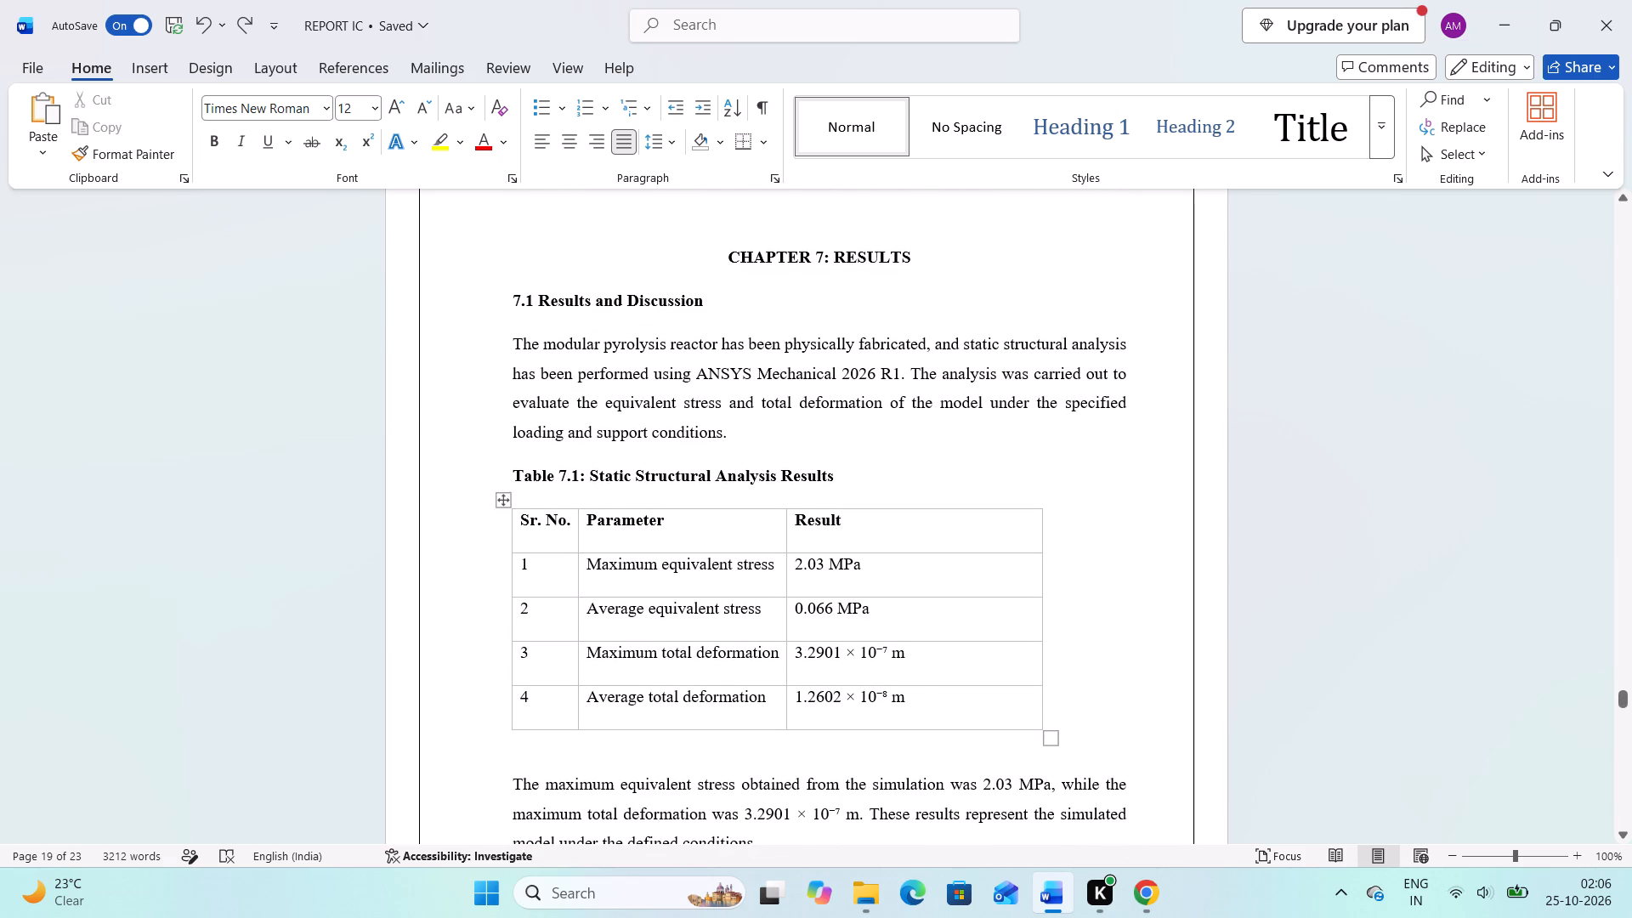
{"action": "left_click_drag", "start_coordinate": [814, 261], "coordinate": [777, 259]}
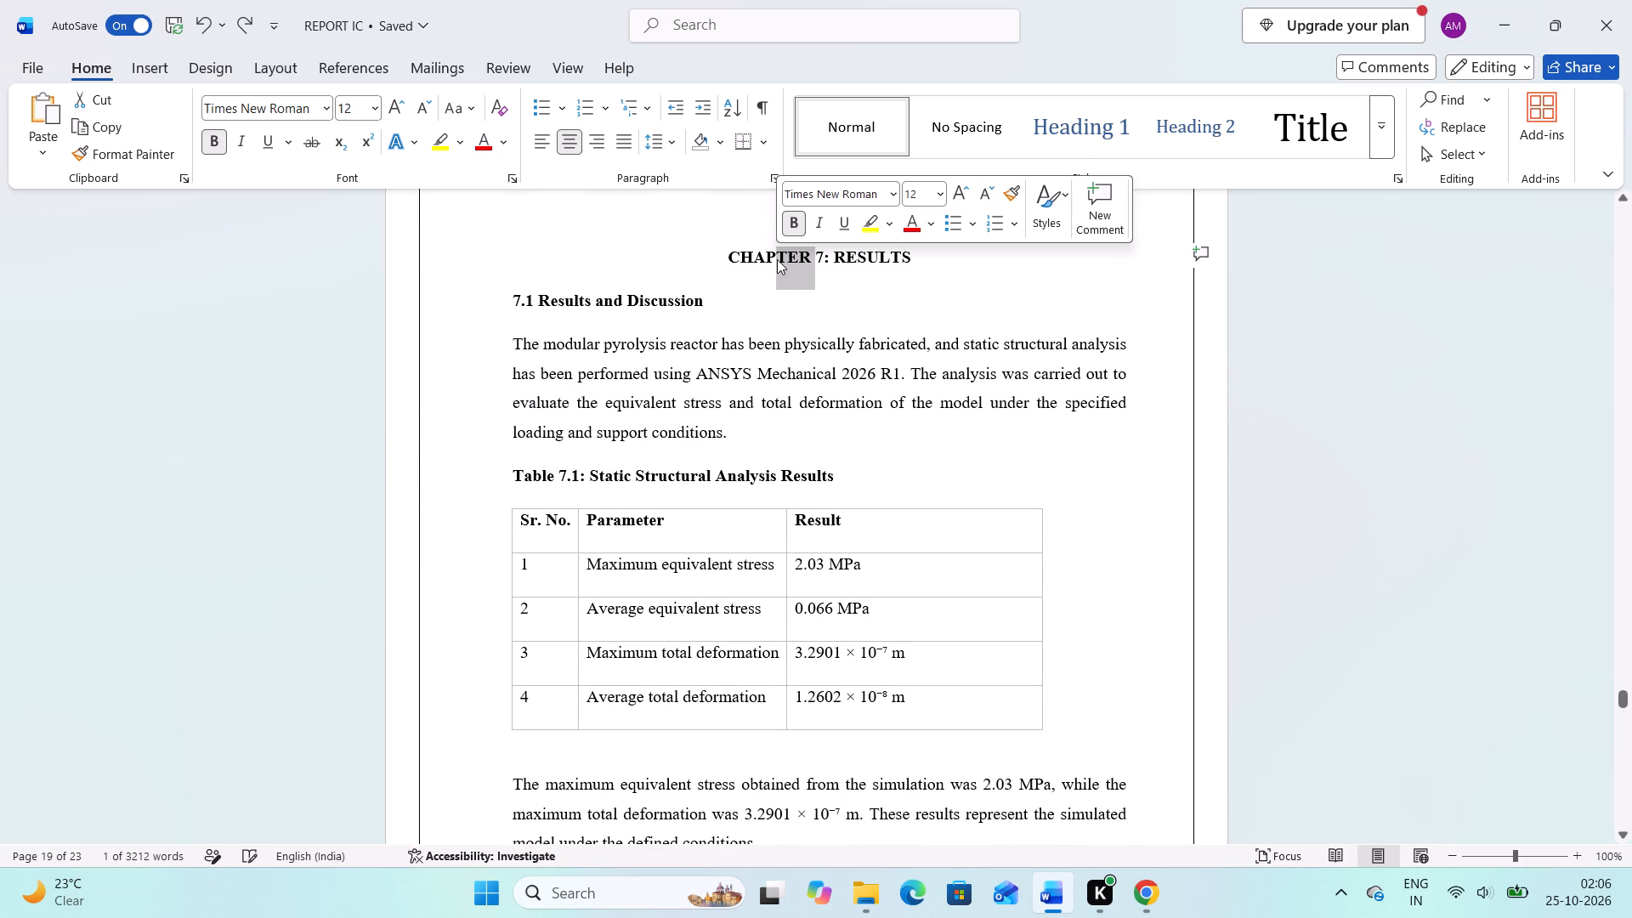
{"action": "left_click", "coordinate": [777, 259]}
{"action": "scroll", "coordinate": [777, 259], "scroll_direction": "down", "scroll_amount": 8}
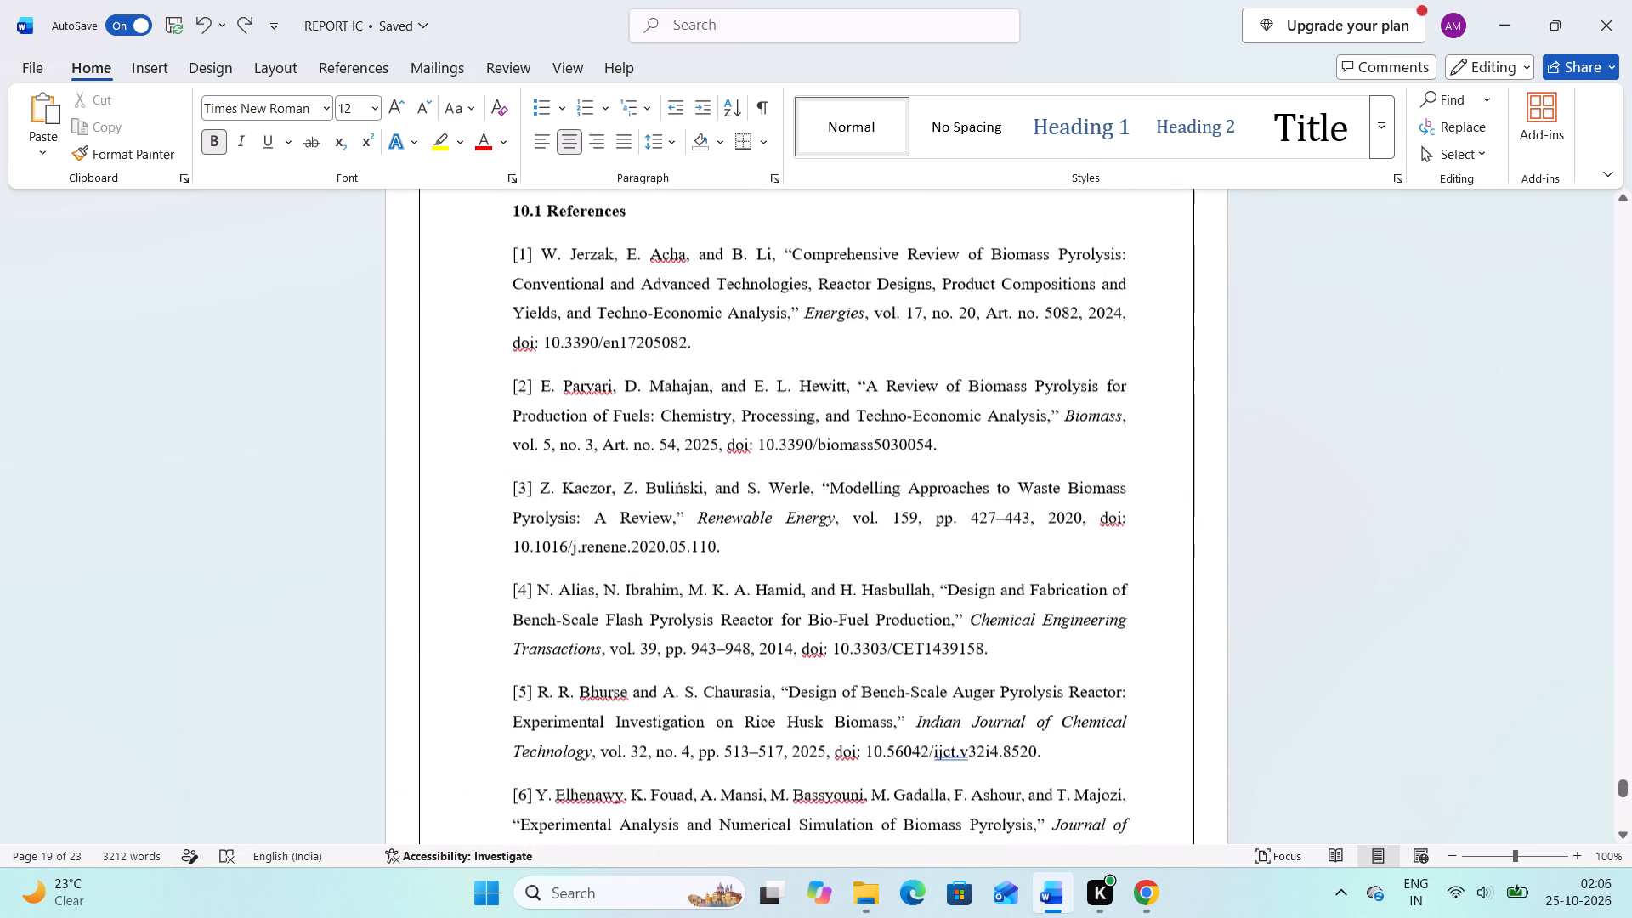
{"action": "scroll", "coordinate": [777, 259], "scroll_direction": "down", "scroll_amount": 7}
{"action": "scroll", "coordinate": [777, 259], "scroll_direction": "up", "scroll_amount": 2}
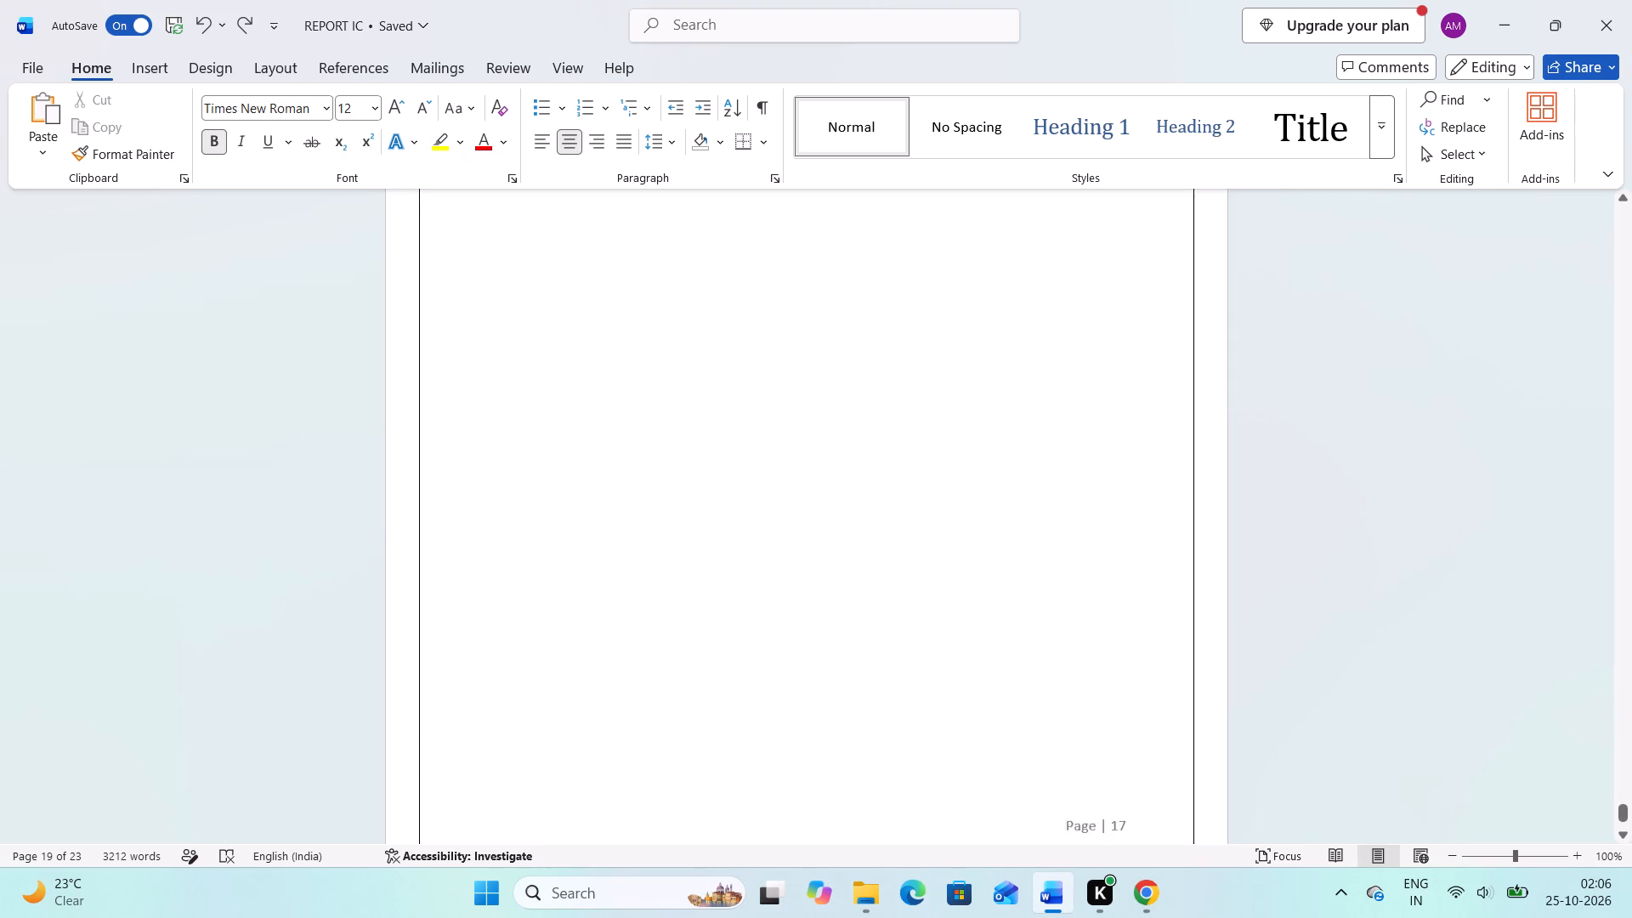
{"action": "scroll", "coordinate": [777, 259], "scroll_direction": "up", "scroll_amount": 5}
{"action": "scroll", "coordinate": [777, 259], "scroll_direction": "down", "scroll_amount": 1}
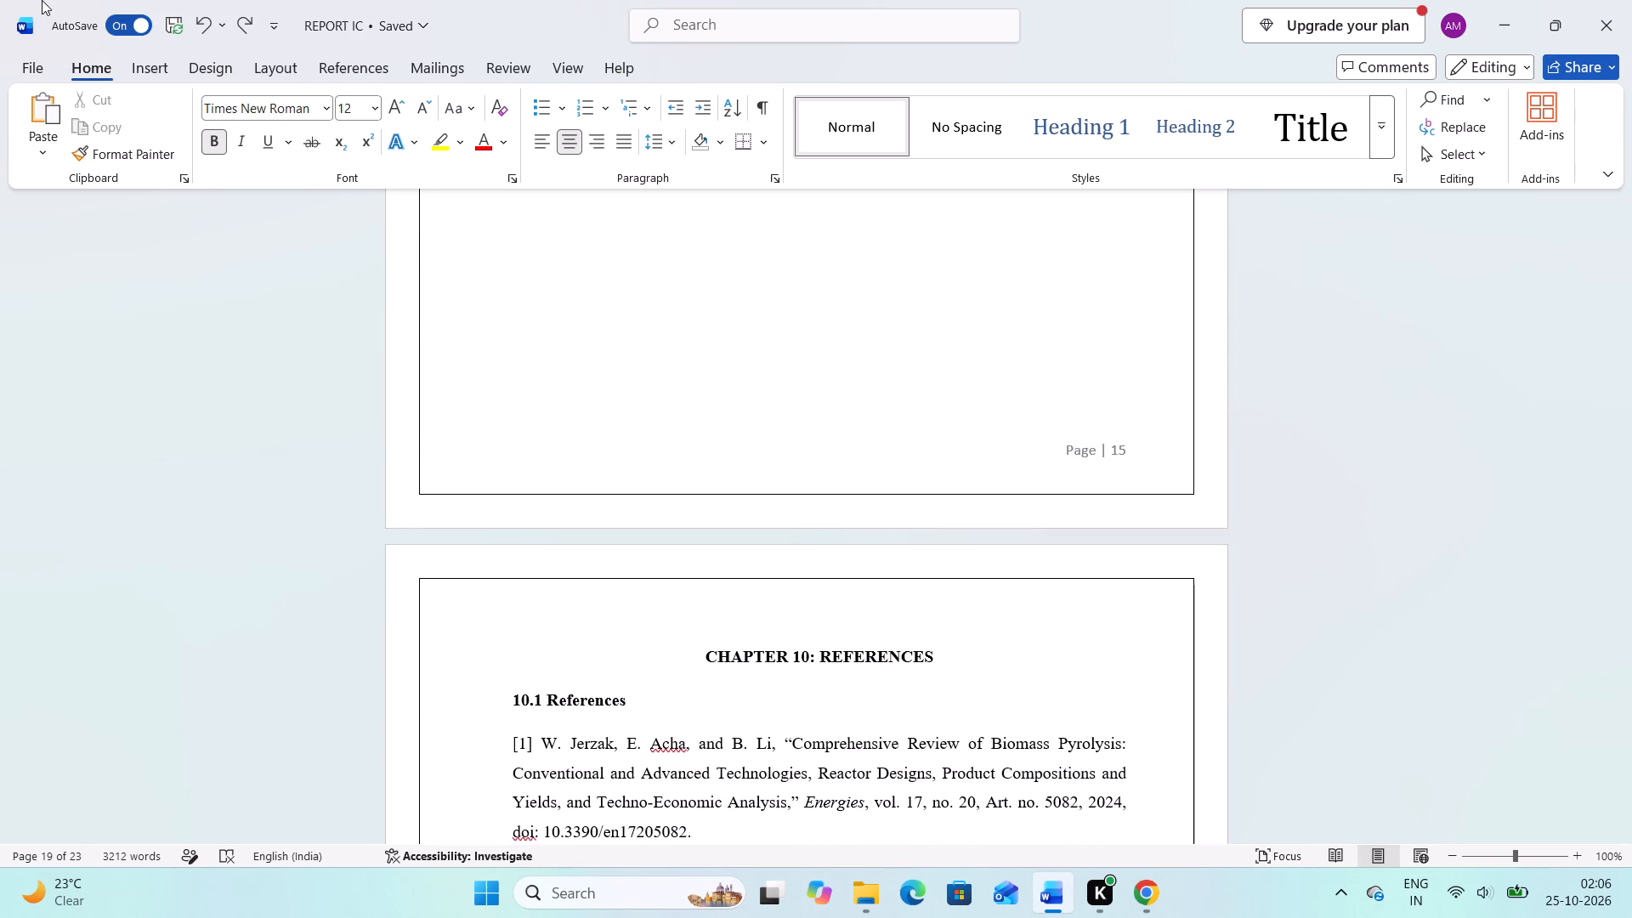
Save a PDF copy of the report as REPORT IC in the Downloads folder, replacing the existing file of that name.
{"action": "left_click", "coordinate": [30, 57]}
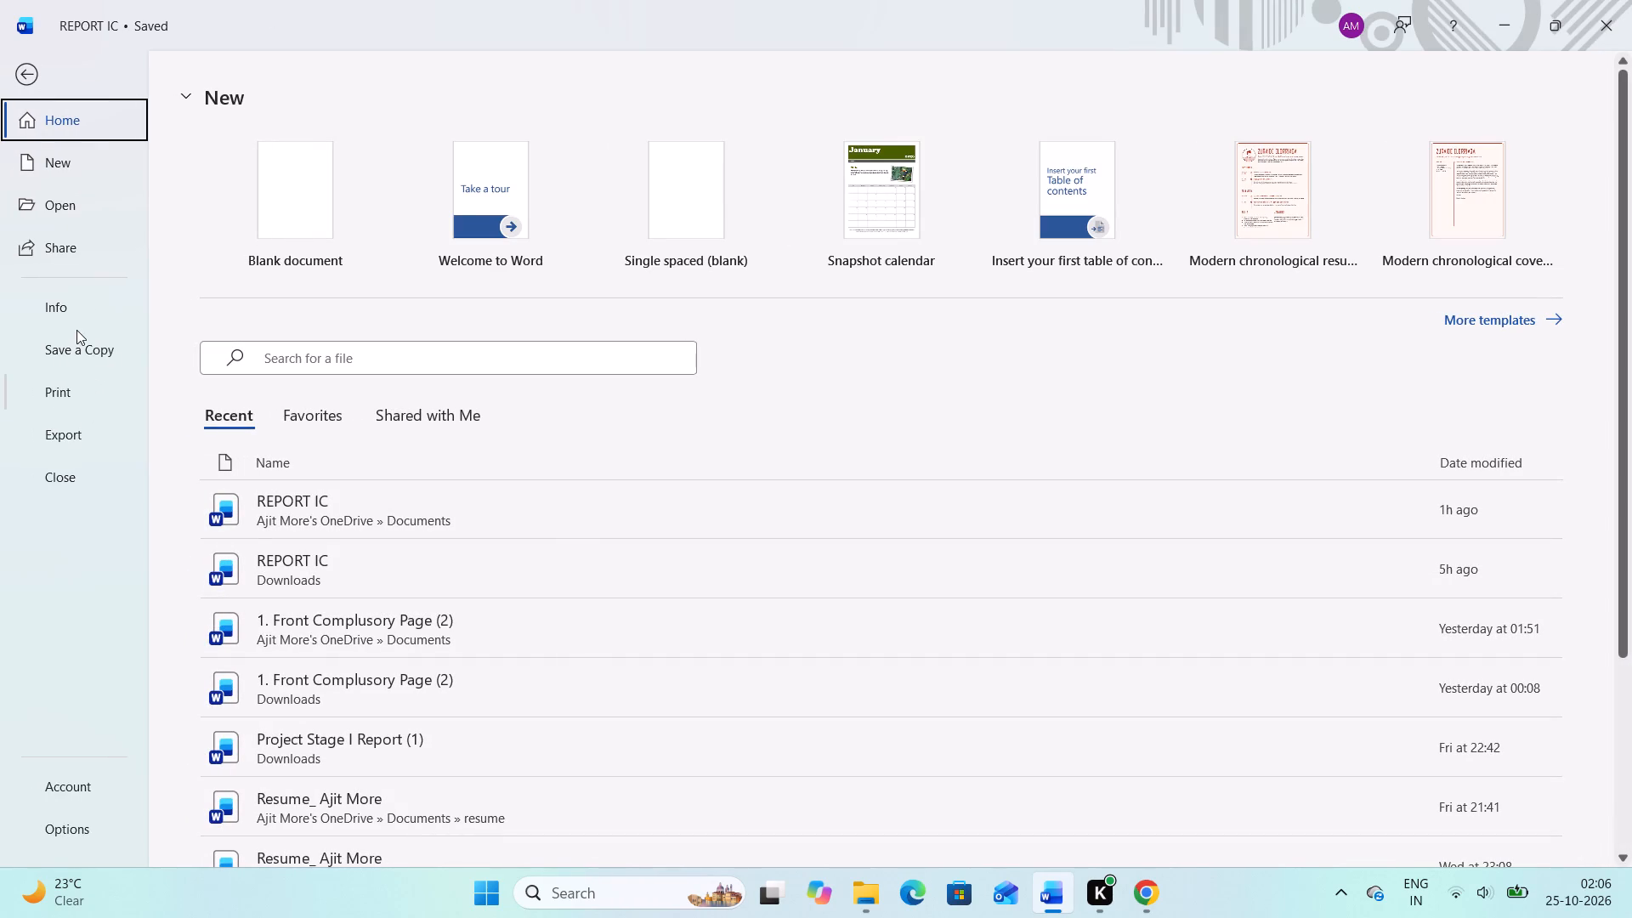
{"action": "left_click", "coordinate": [95, 348]}
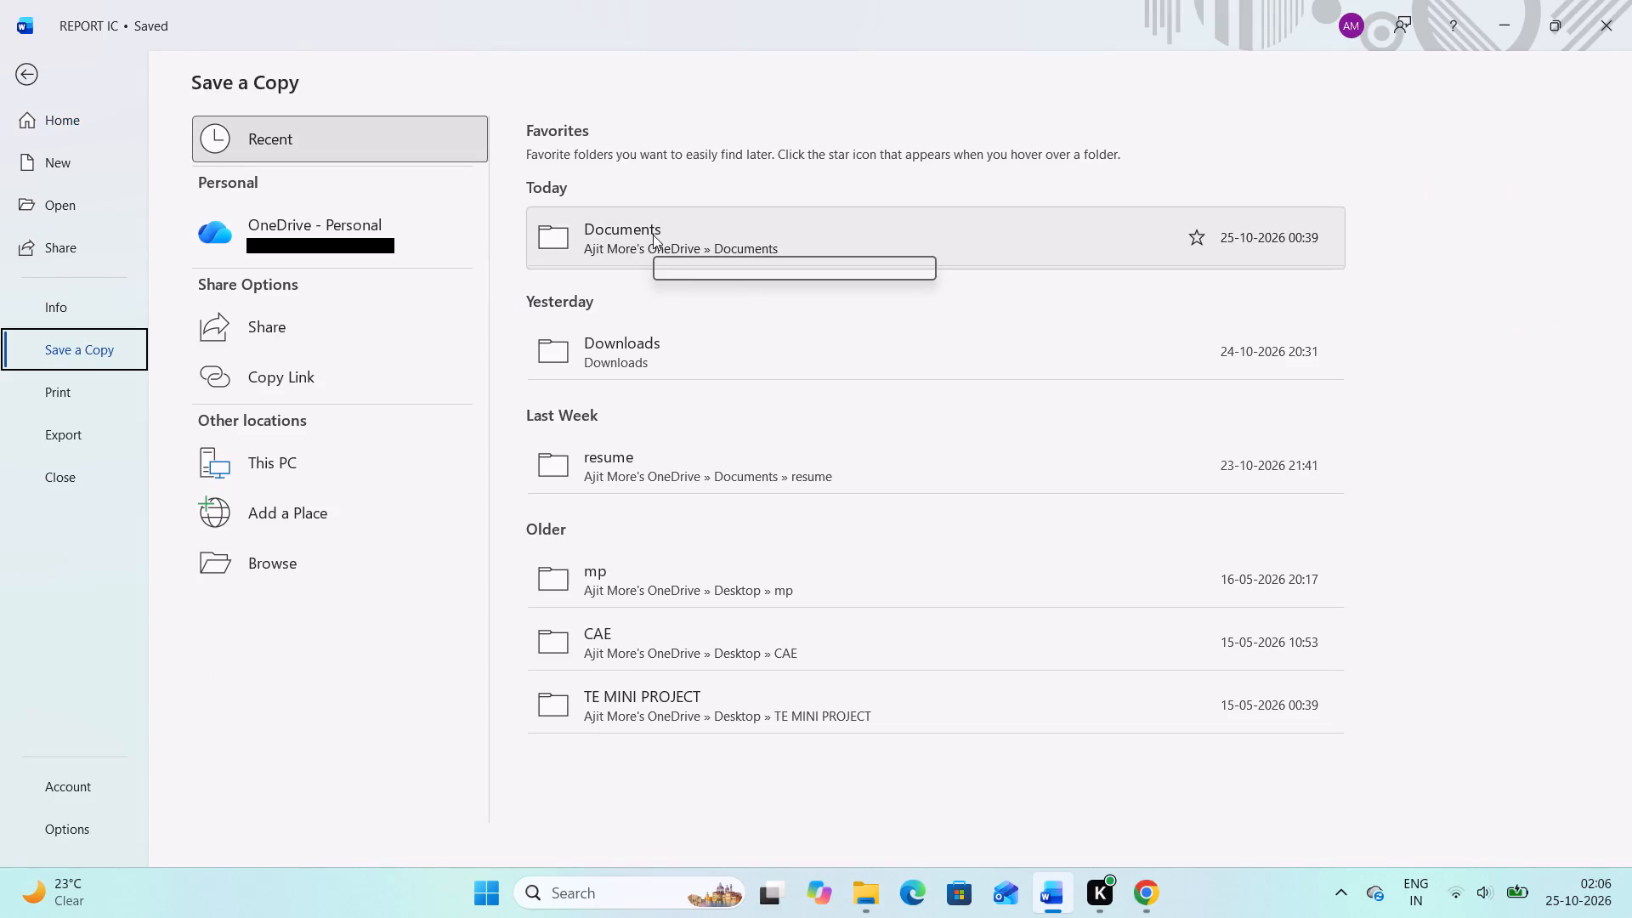
{"action": "left_click", "coordinate": [632, 348]}
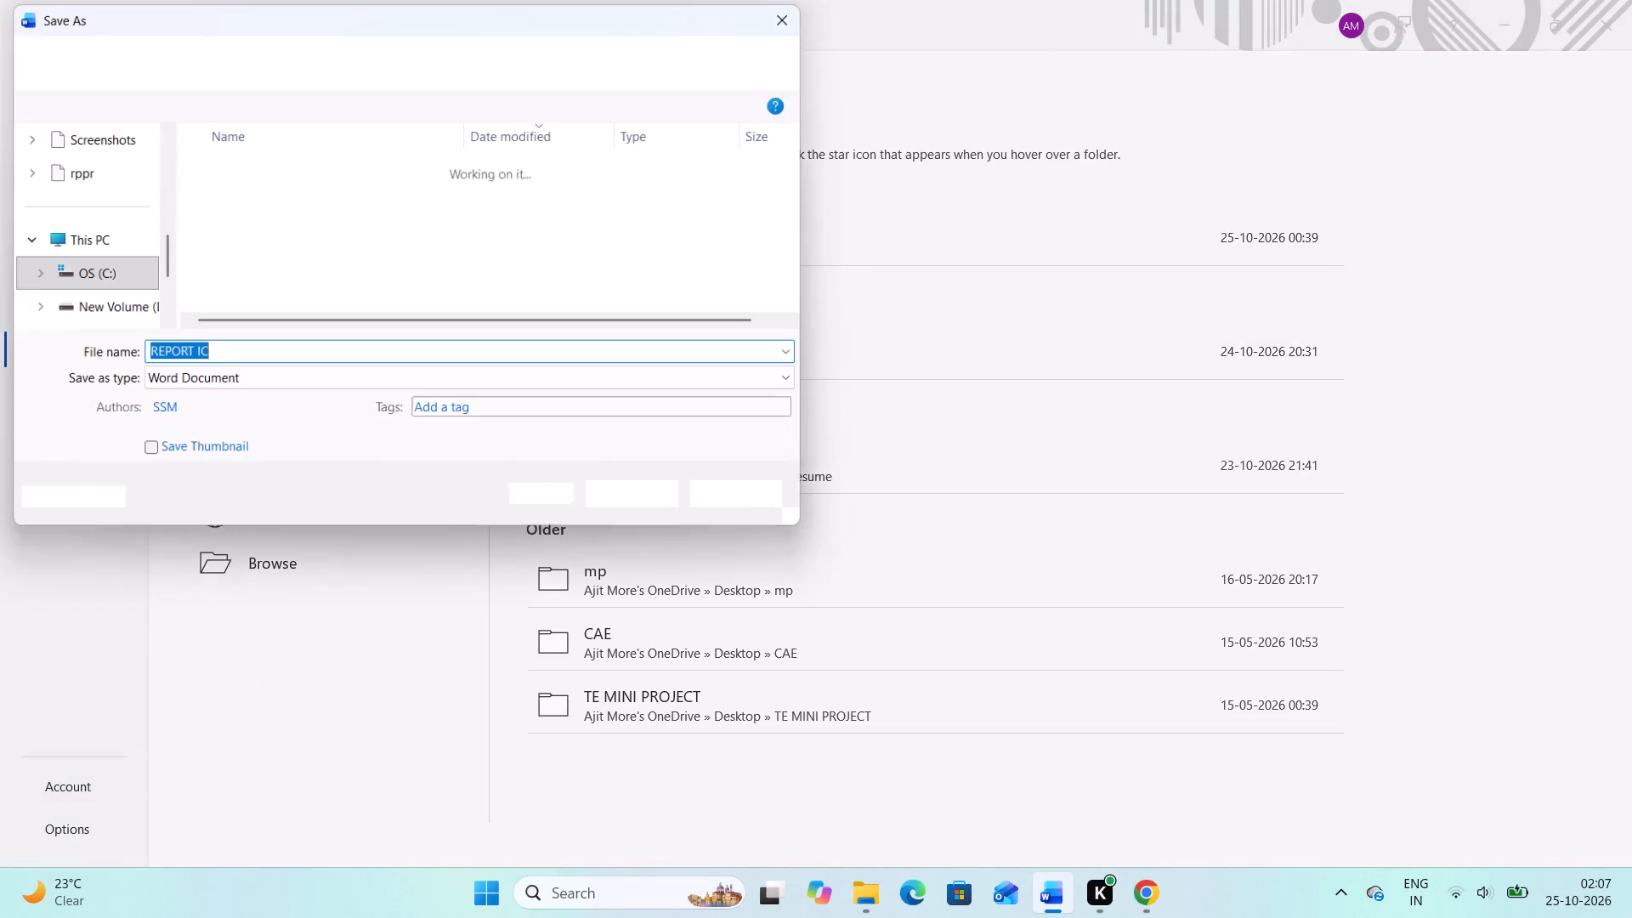
{"action": "double_click", "coordinate": [381, 381]}
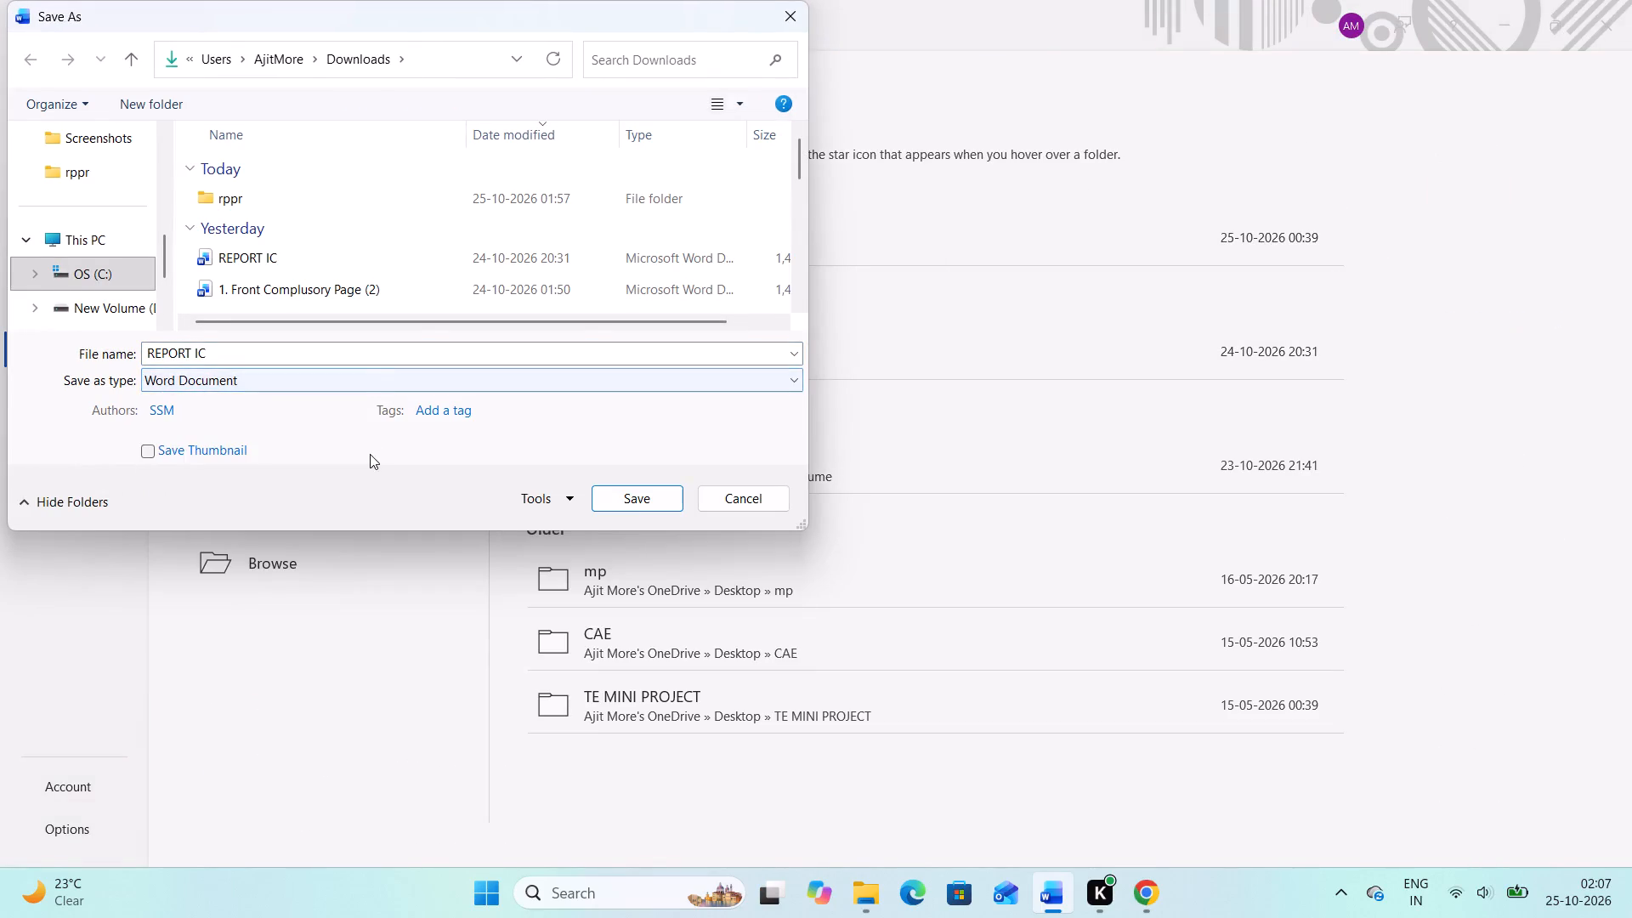
{"action": "left_click", "coordinate": [381, 378]}
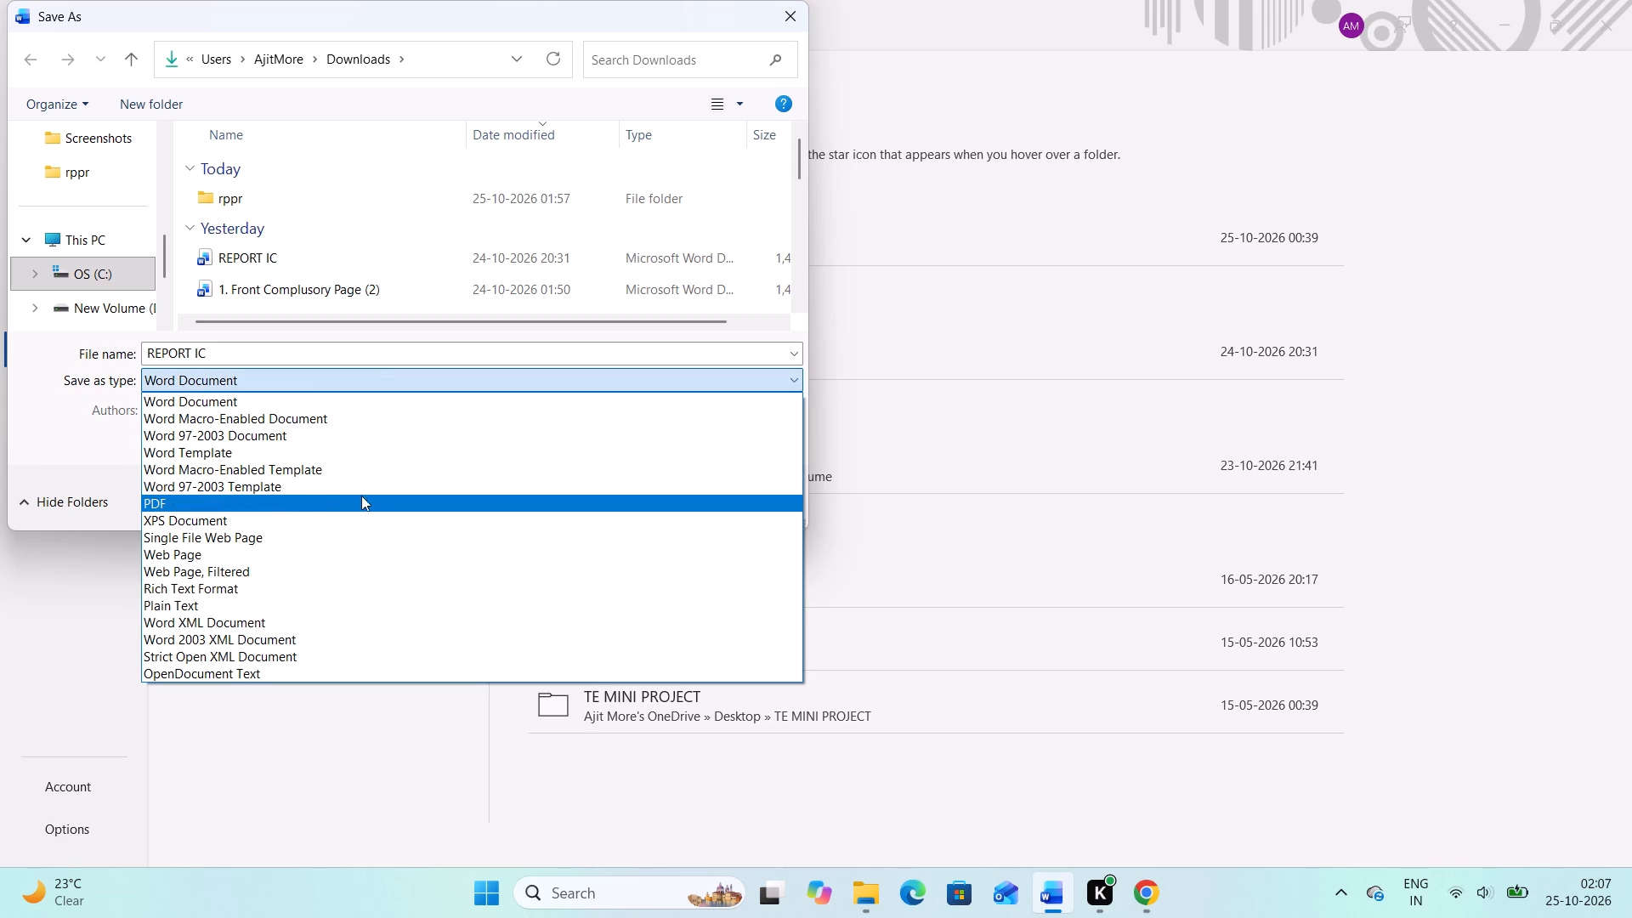
{"action": "left_click", "coordinate": [363, 501]}
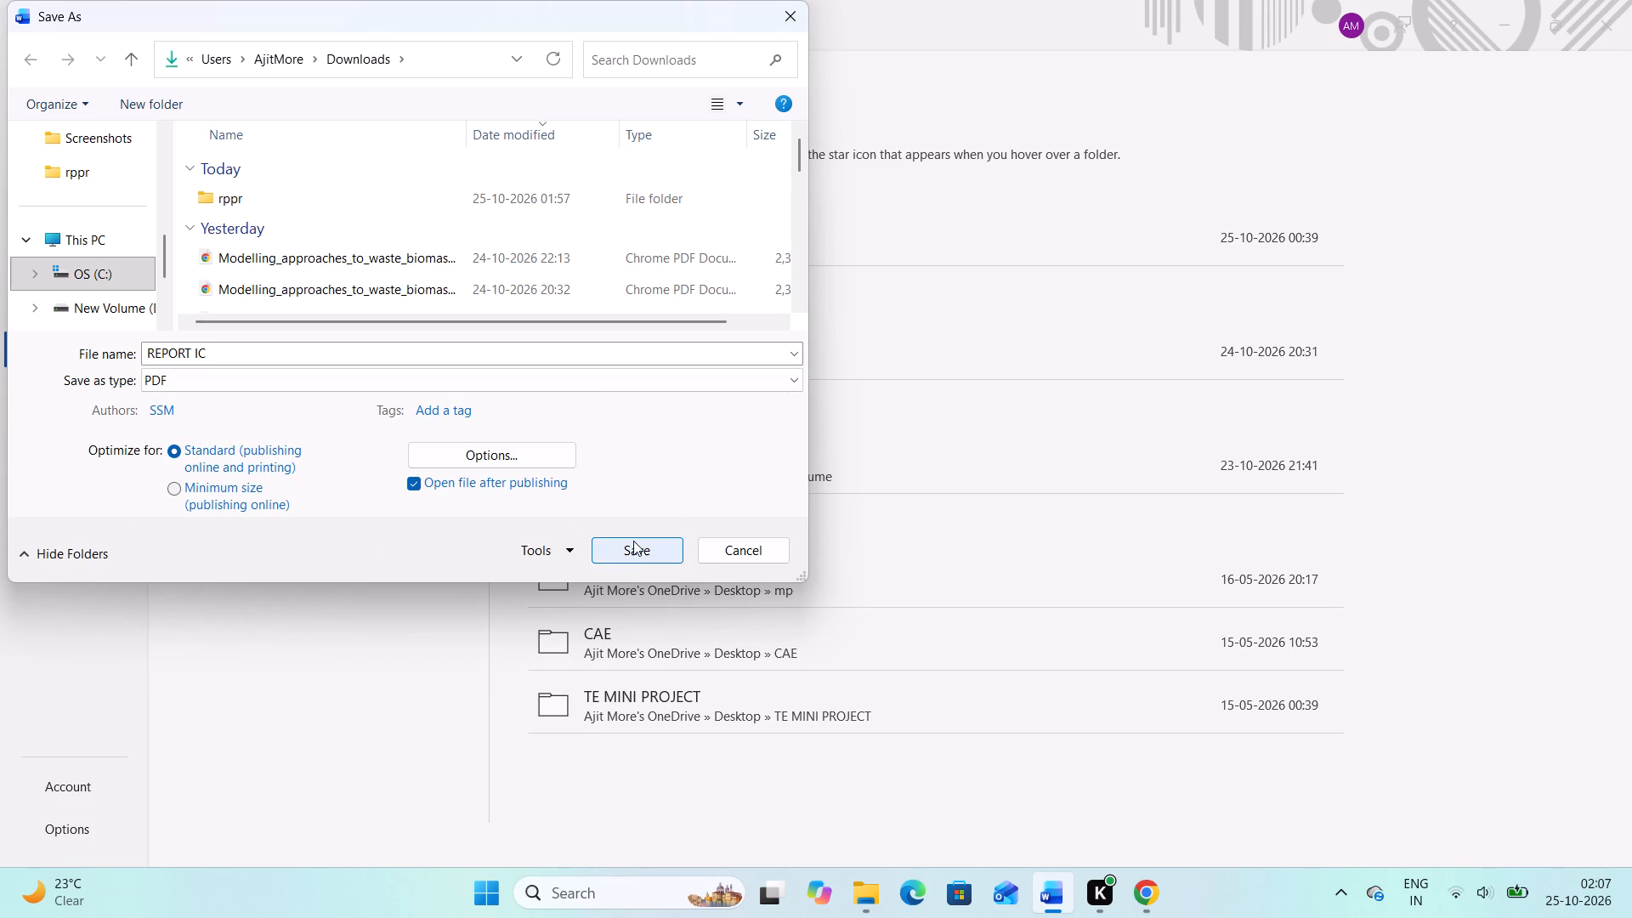
{"action": "left_click", "coordinate": [636, 545]}
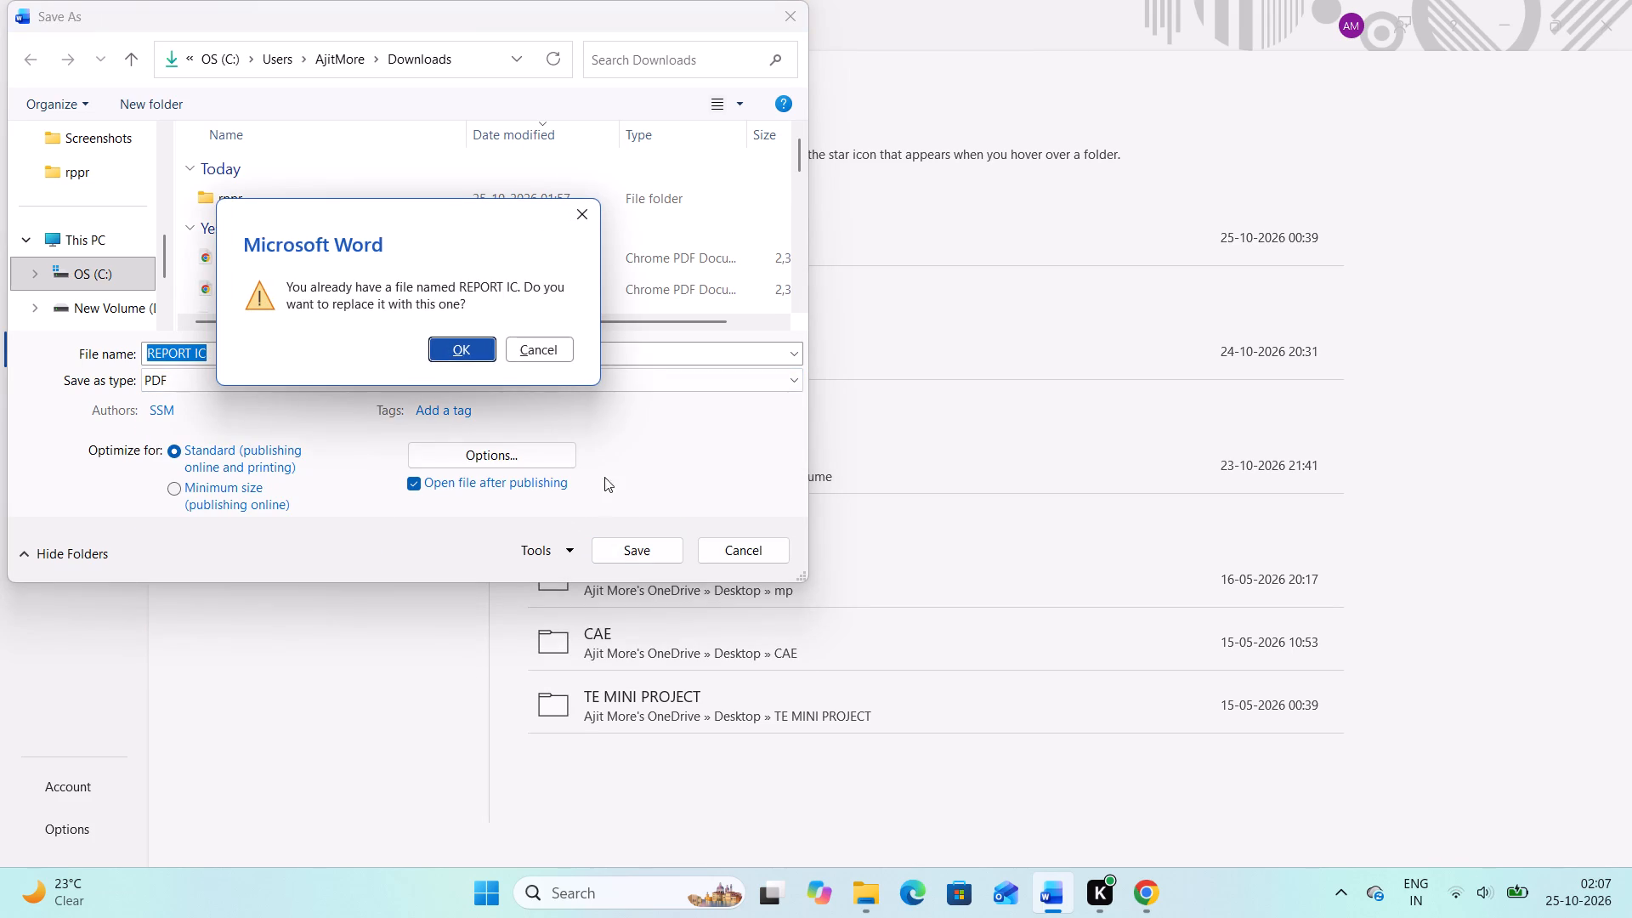
{"action": "left_click", "coordinate": [470, 346]}
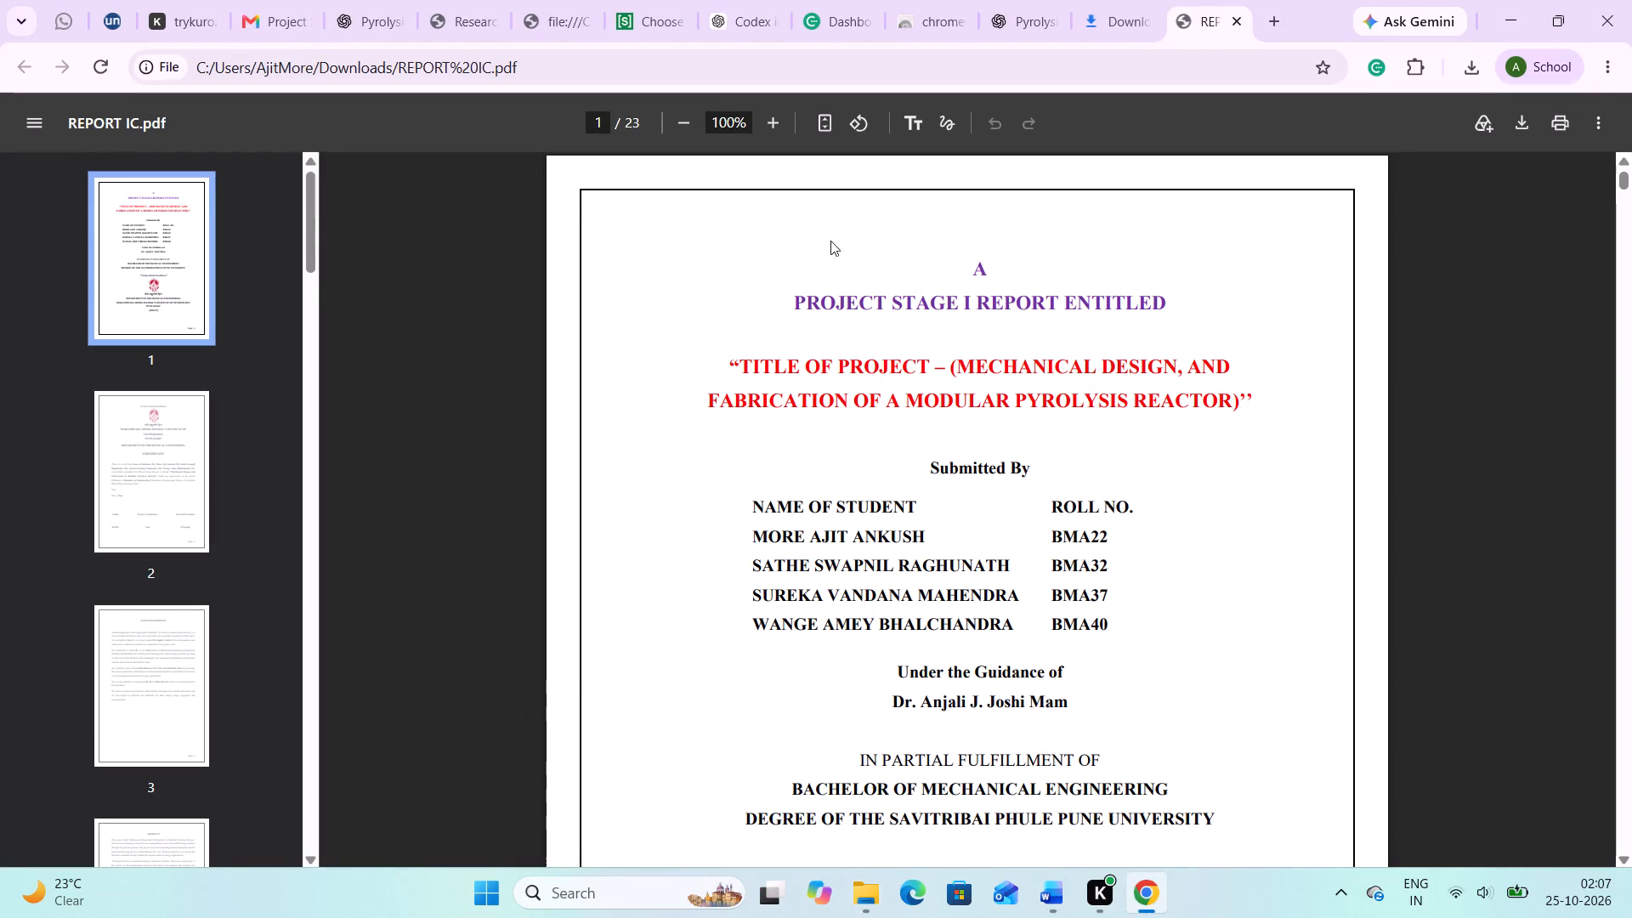
Search the web for "PDF TO WORD" in a new Chrome tab and open iLovePDF's PDF to Word converter.
{"action": "left_click", "coordinate": [1274, 25]}
{"action": "type", "text": "PDF"}
{"action": "key", "text": "space"}
{"action": "type", "text": "TO WORD"}
{"action": "key", "text": "Return"}
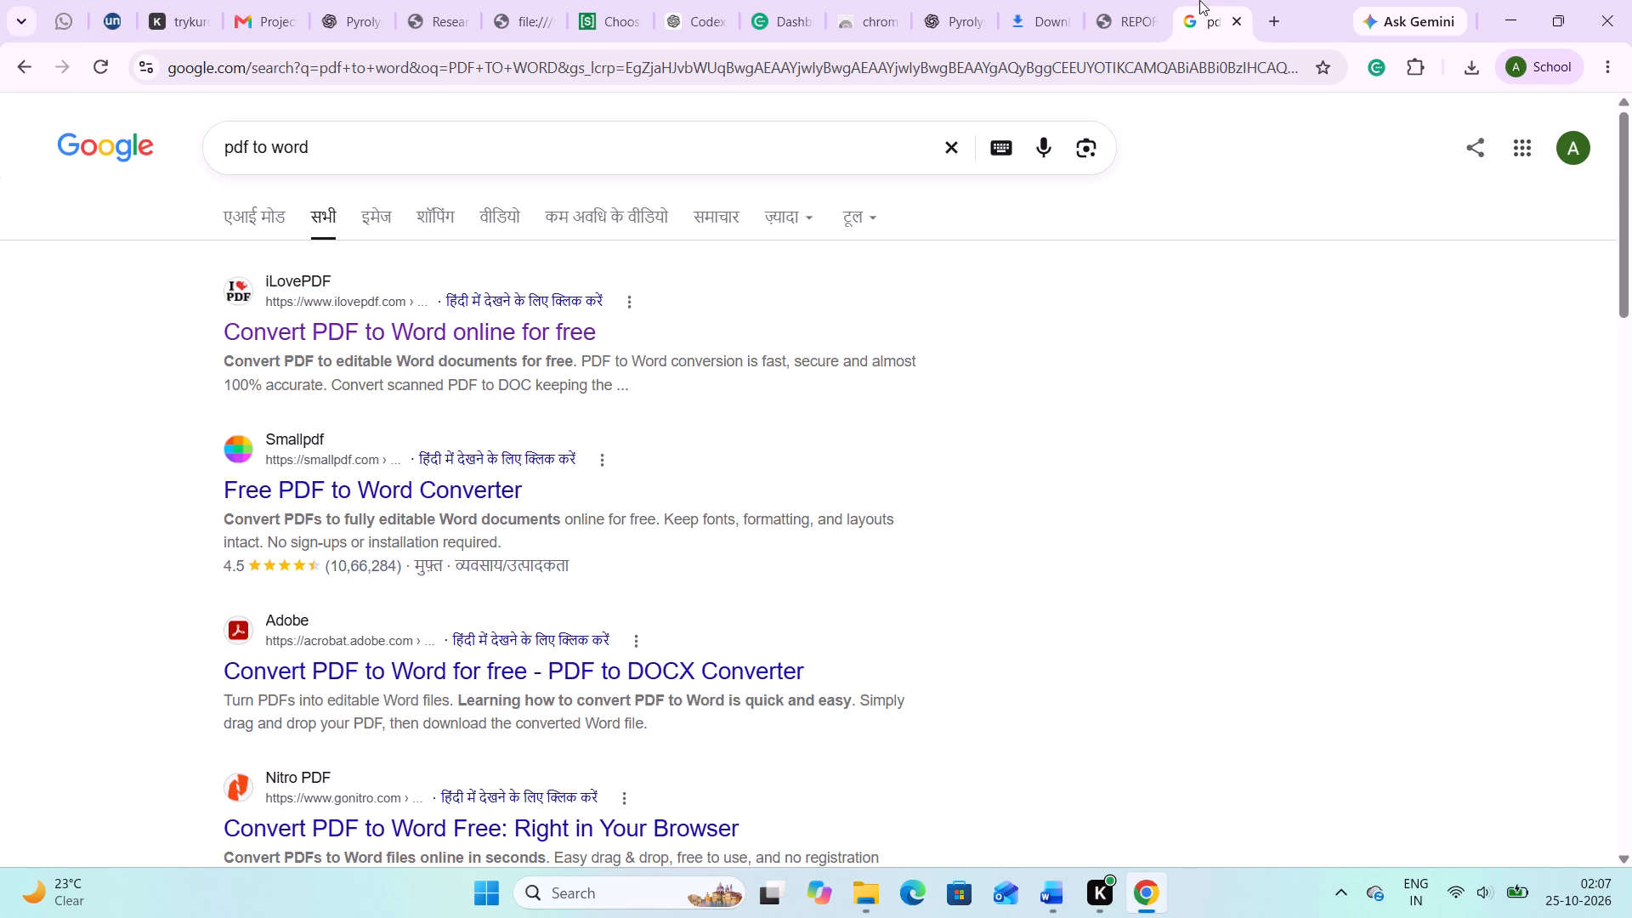
{"action": "left_click", "coordinate": [584, 353]}
{"action": "left_click", "coordinate": [581, 335]}
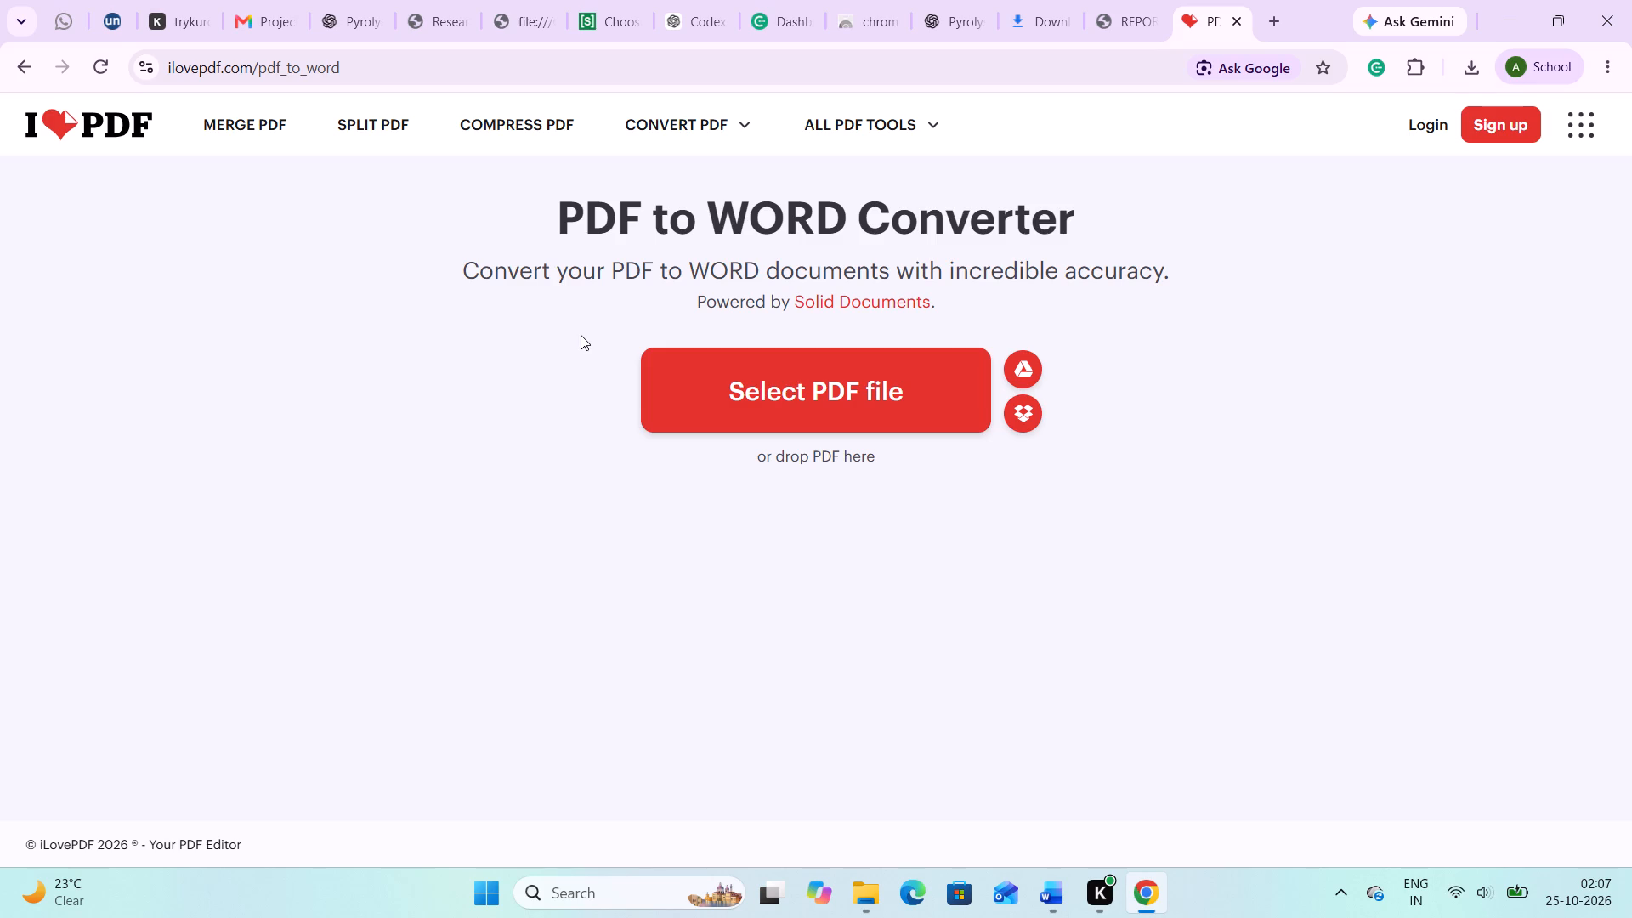
Convert REPORT IC.pdf from the Downloads folder to Word with iLovePDF and download the converted document.
{"action": "left_click", "coordinate": [717, 379]}
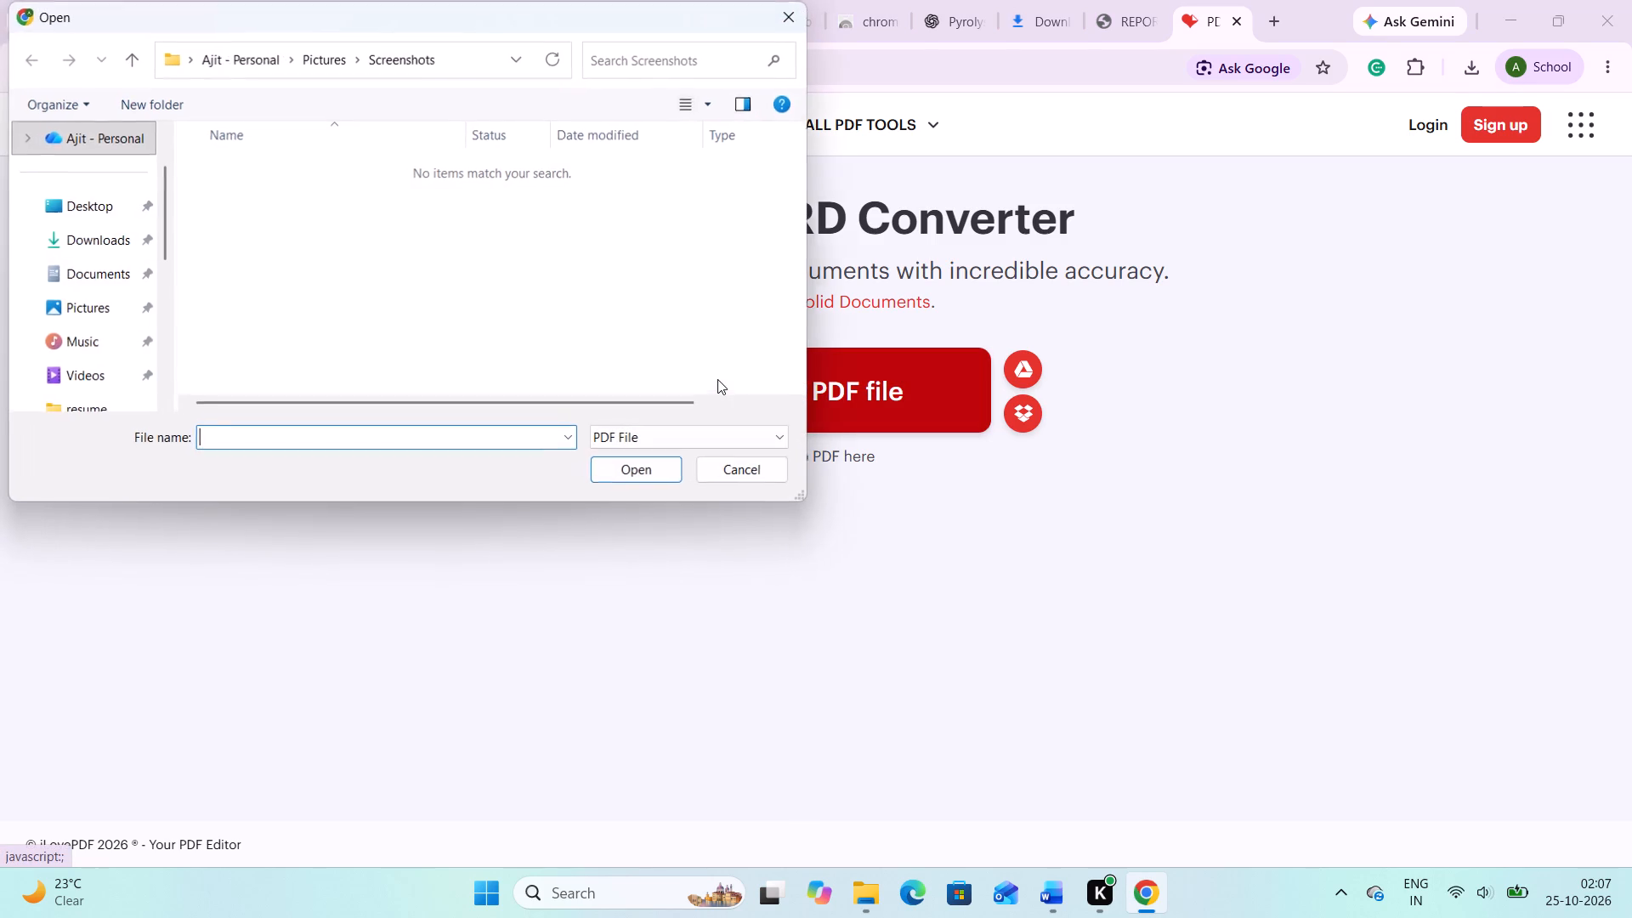
{"action": "left_click", "coordinate": [100, 234]}
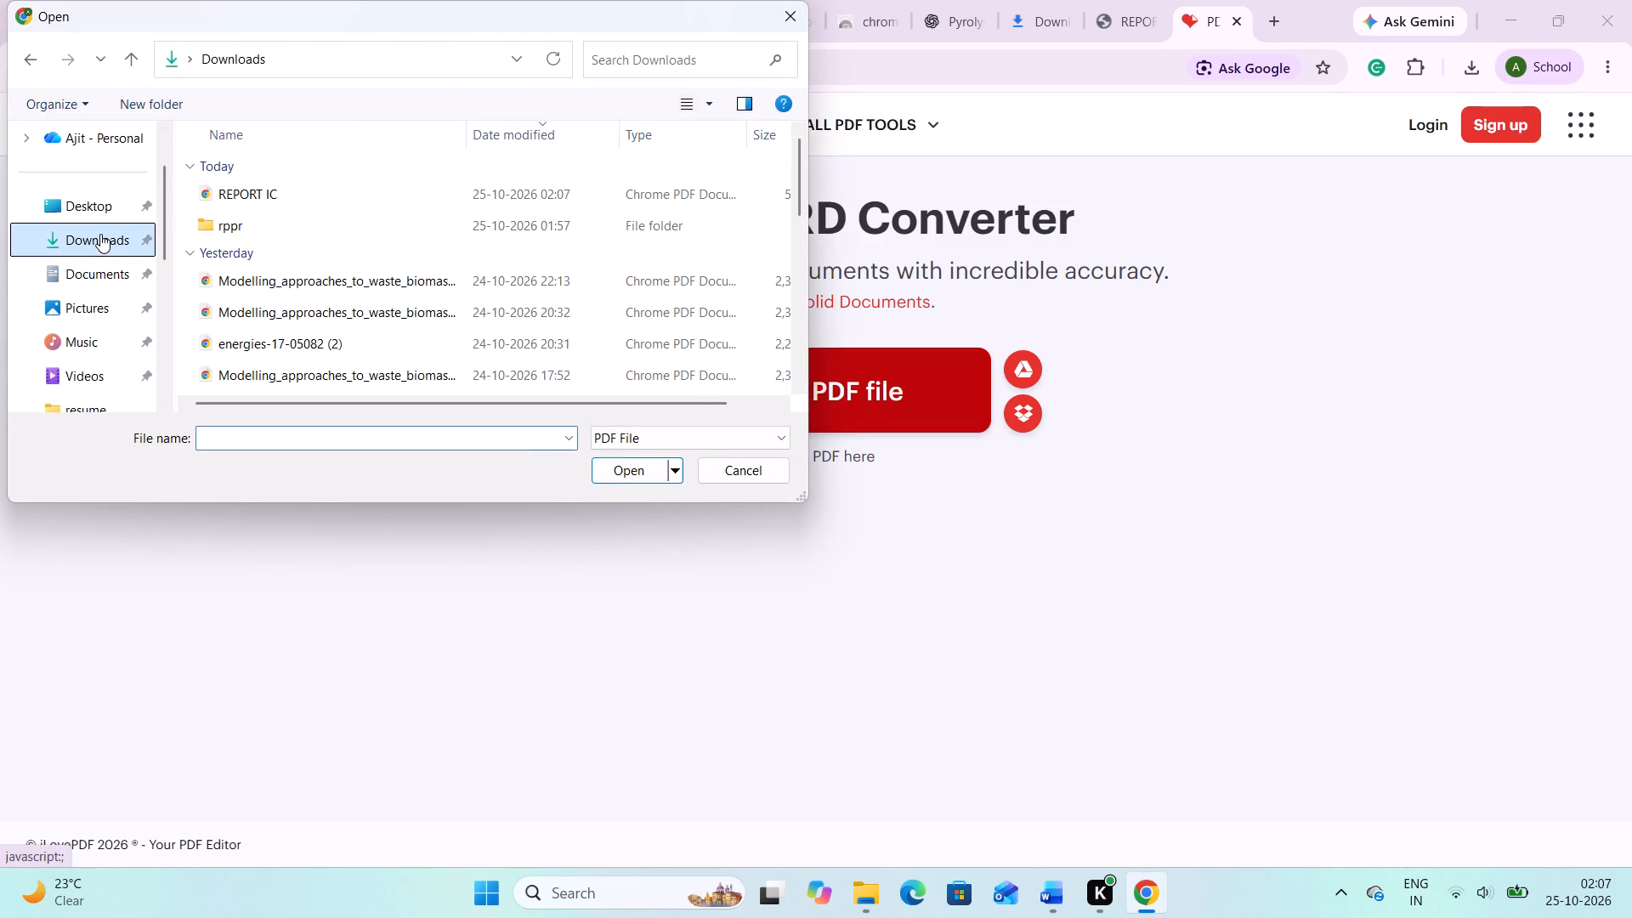
{"action": "double_click", "coordinate": [238, 199]}
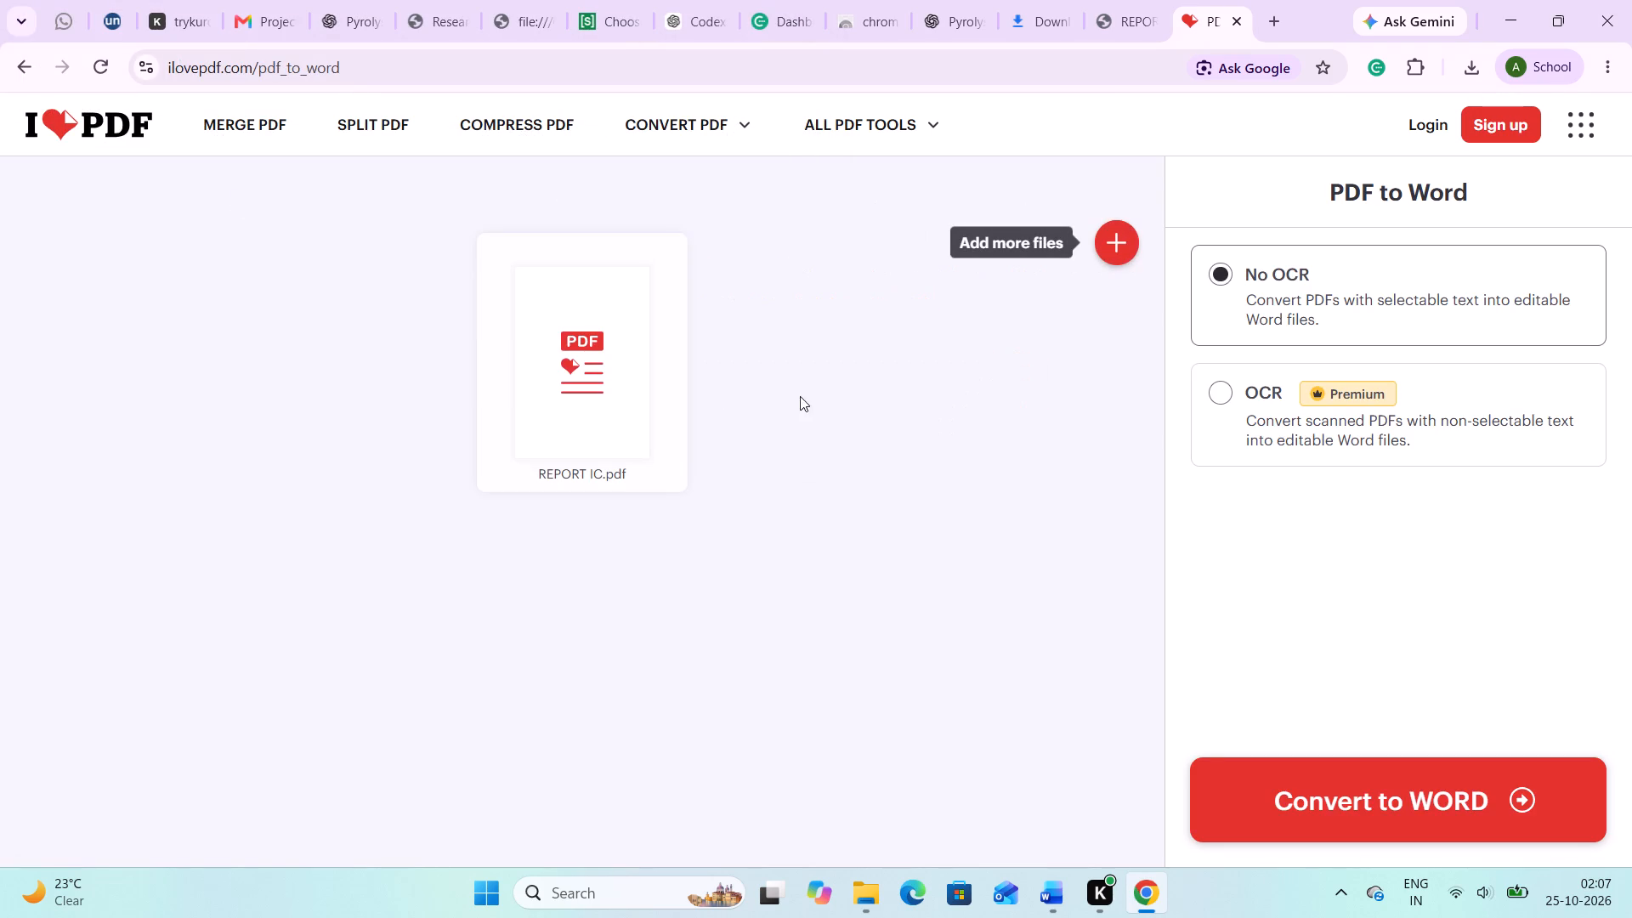
{"action": "left_click", "coordinate": [1374, 785]}
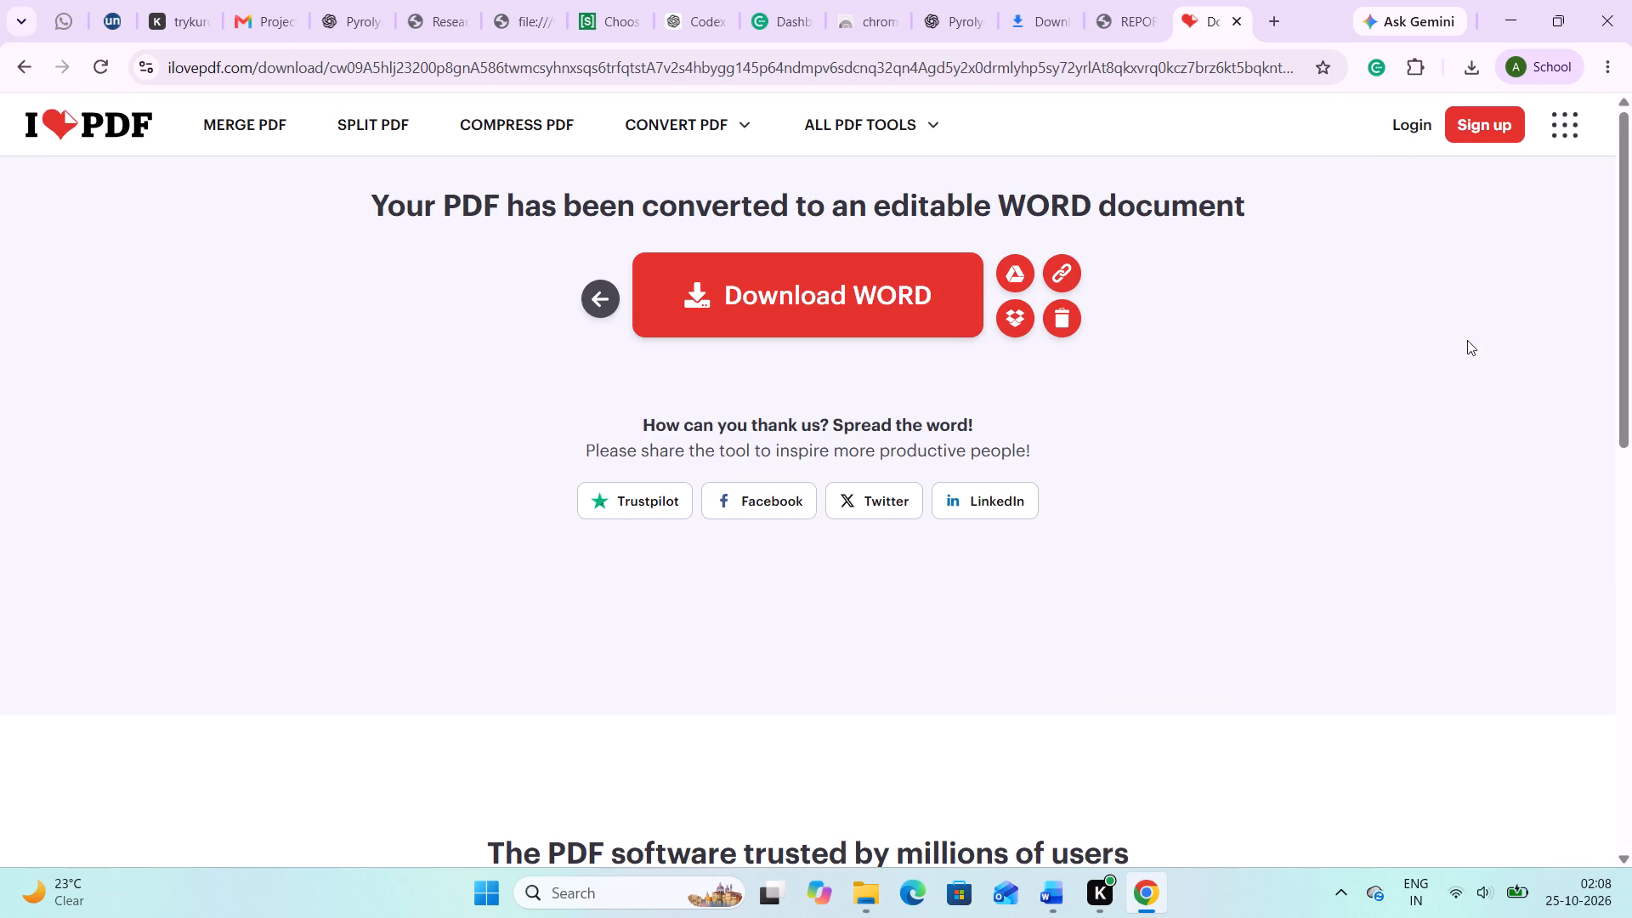
{"action": "left_click", "coordinate": [943, 277]}
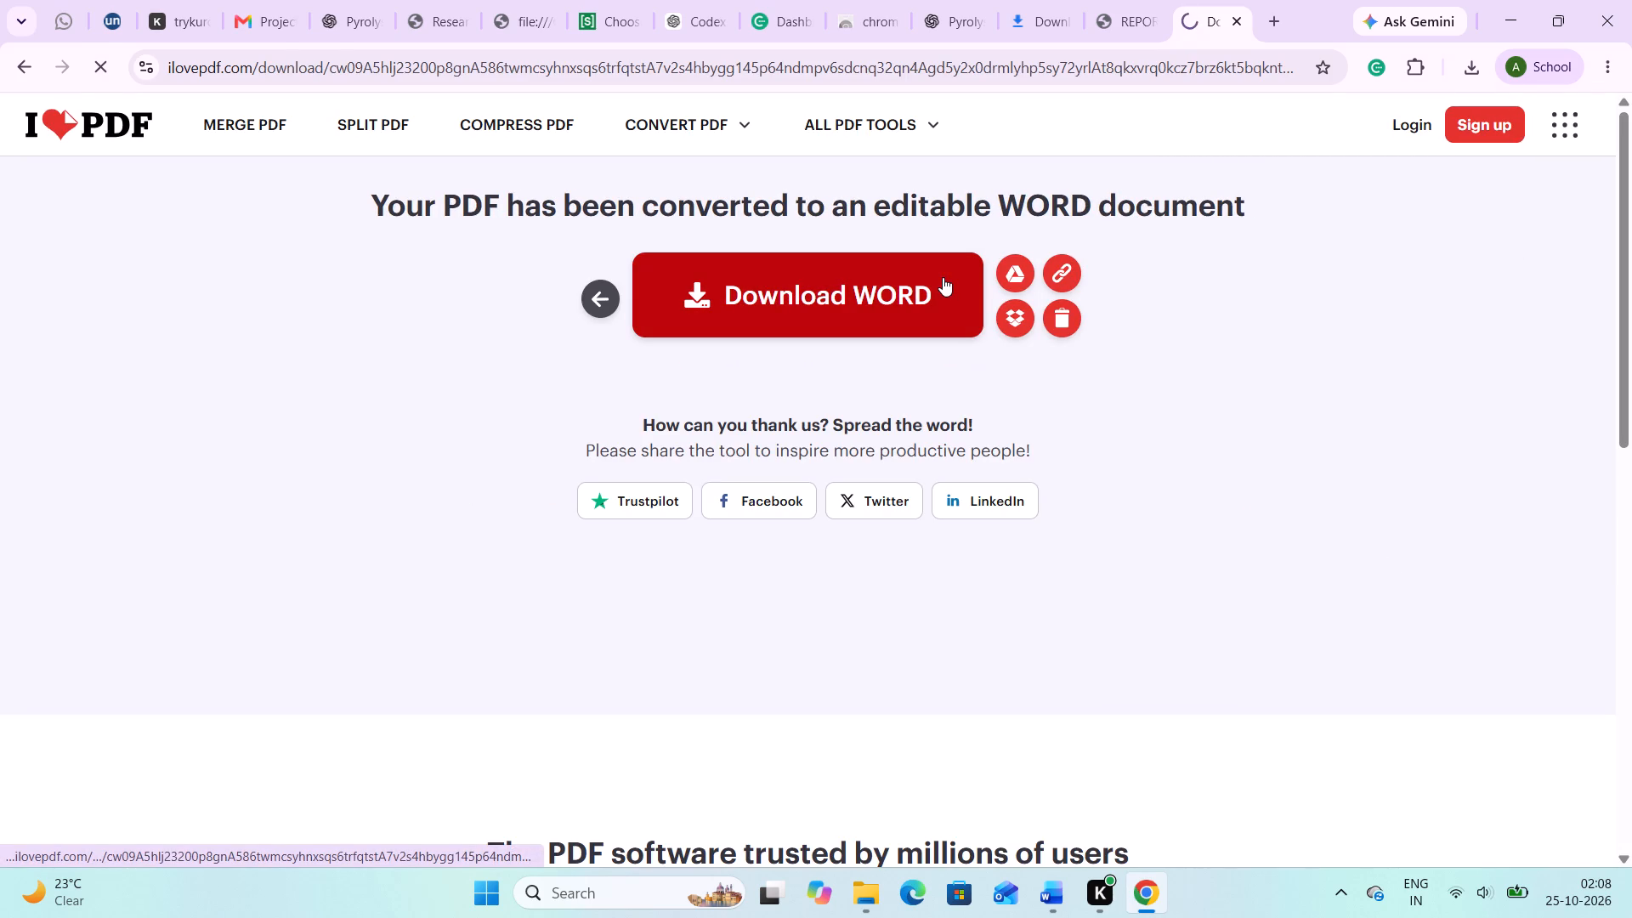
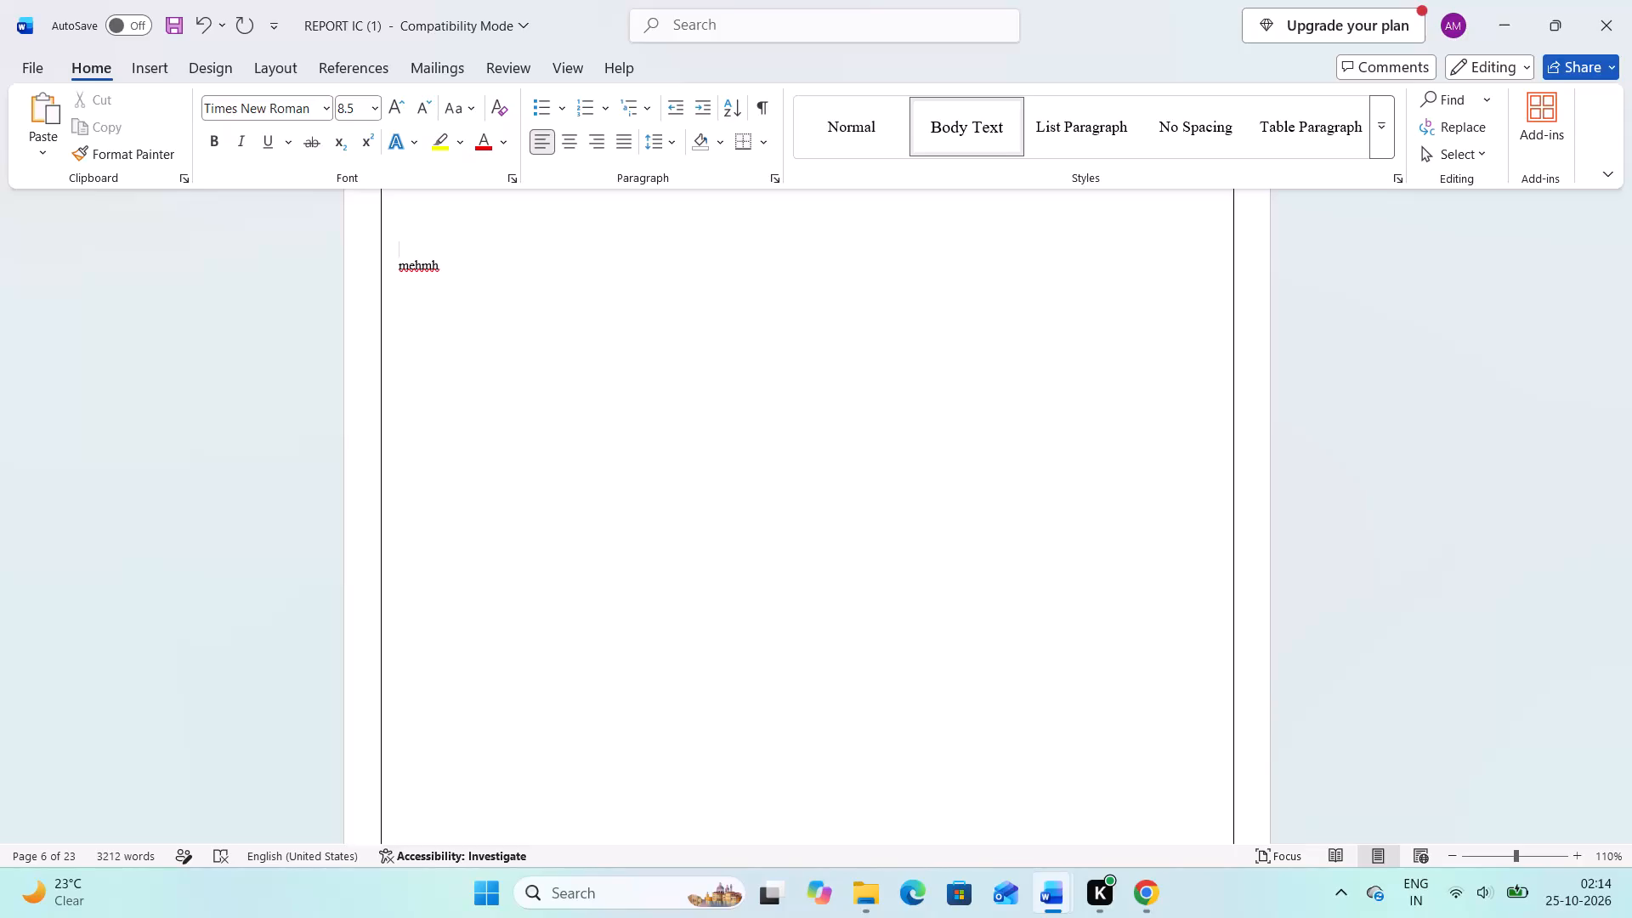
Select the whole of page 6 using Go To with \page and delete that stray page containing "mehmh".
{"action": "key", "text": "ctrl+g"}
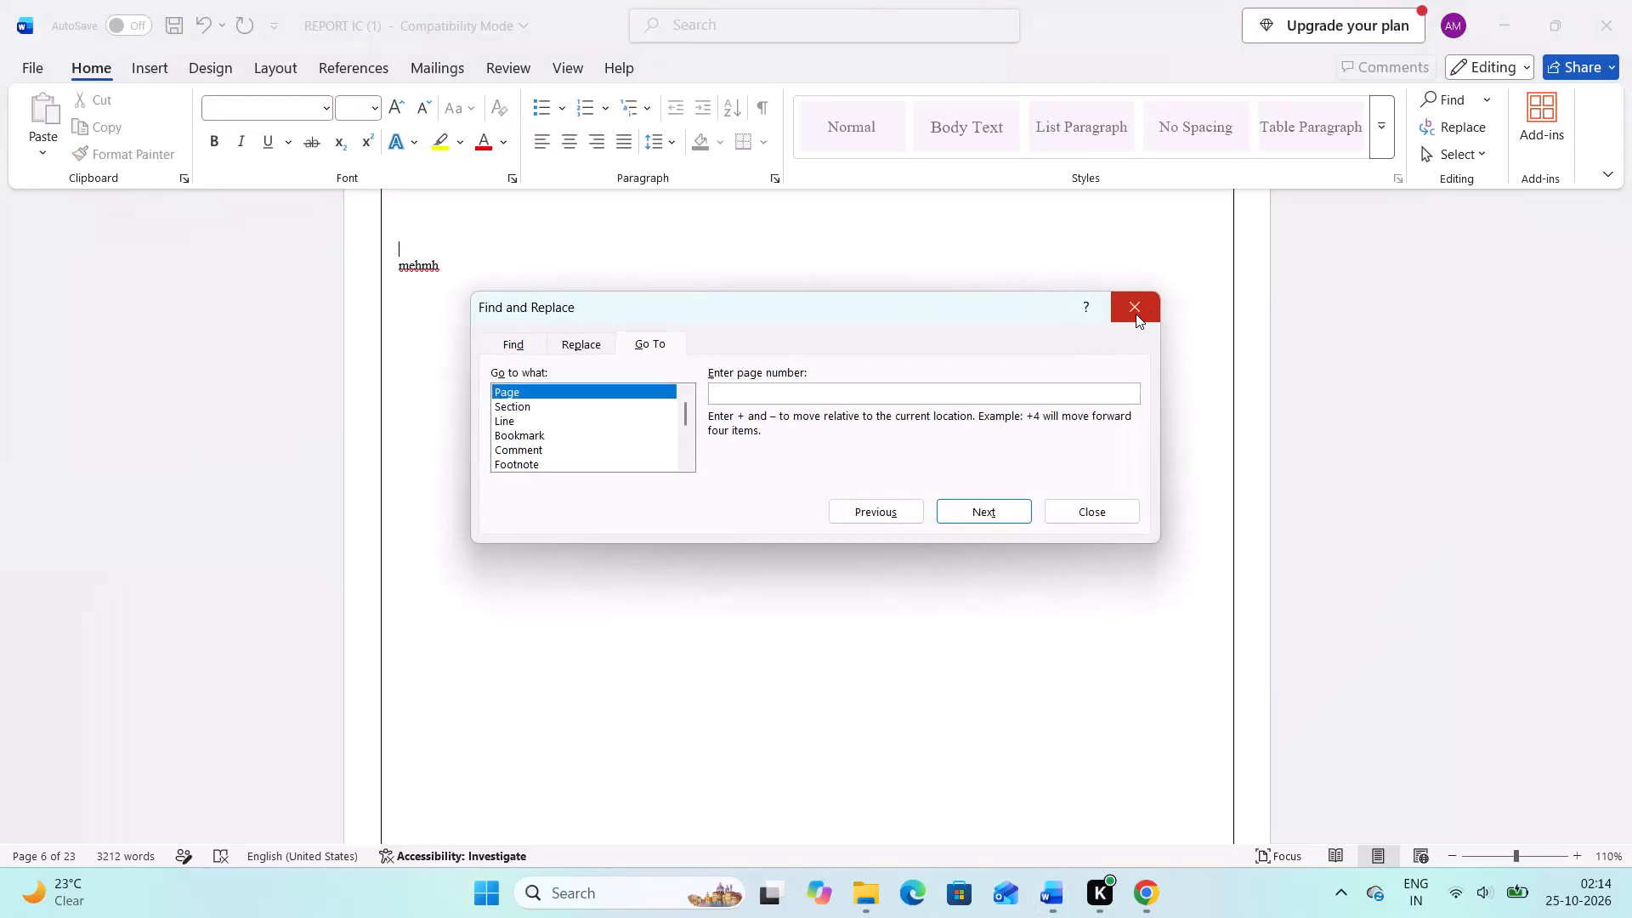
{"action": "key", "text": "backslash"}
{"action": "key", "text": "p"}
{"action": "key", "text": "a"}
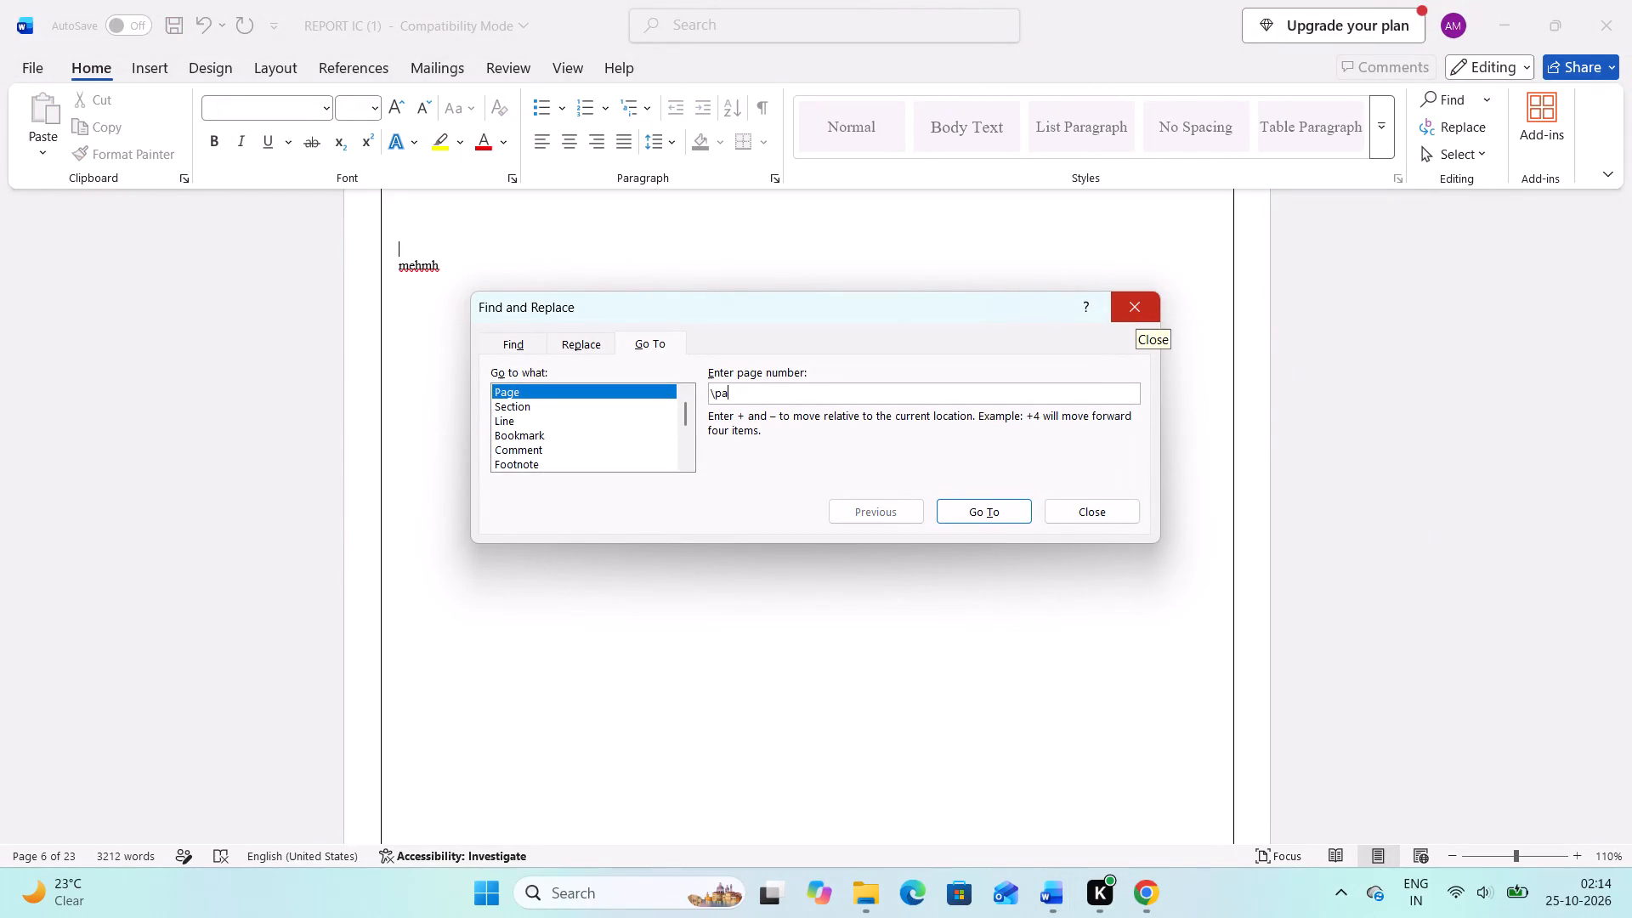
{"action": "type", "text": "ge"}
{"action": "left_click", "coordinate": [1010, 503]}
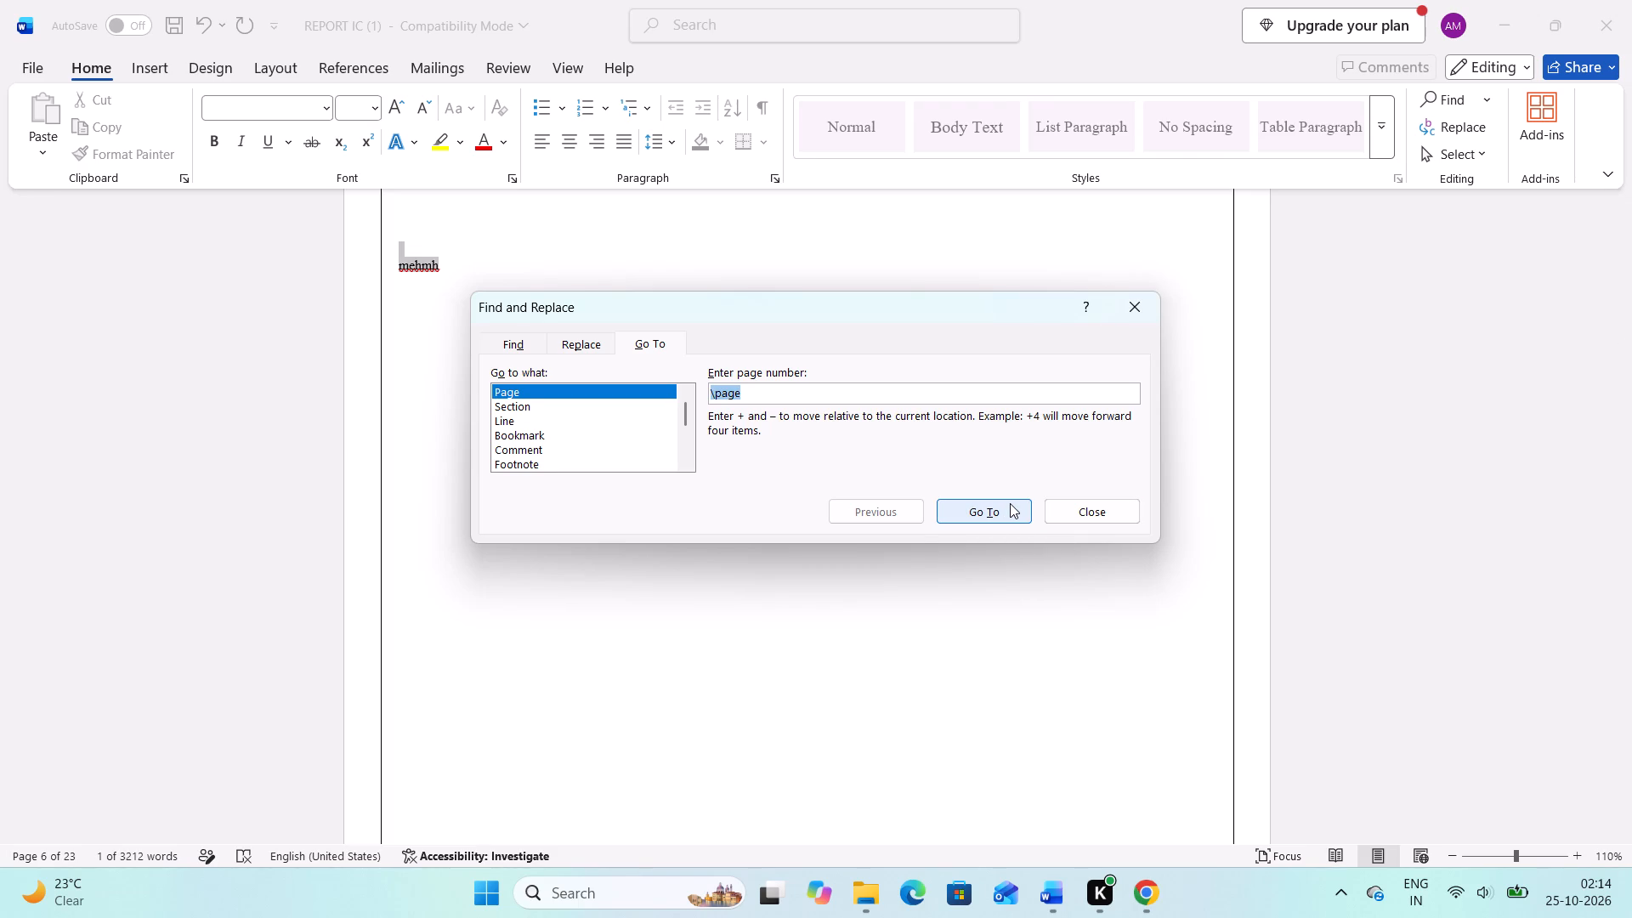
{"action": "key", "text": "Delete"}
{"action": "left_click", "coordinate": [614, 394]}
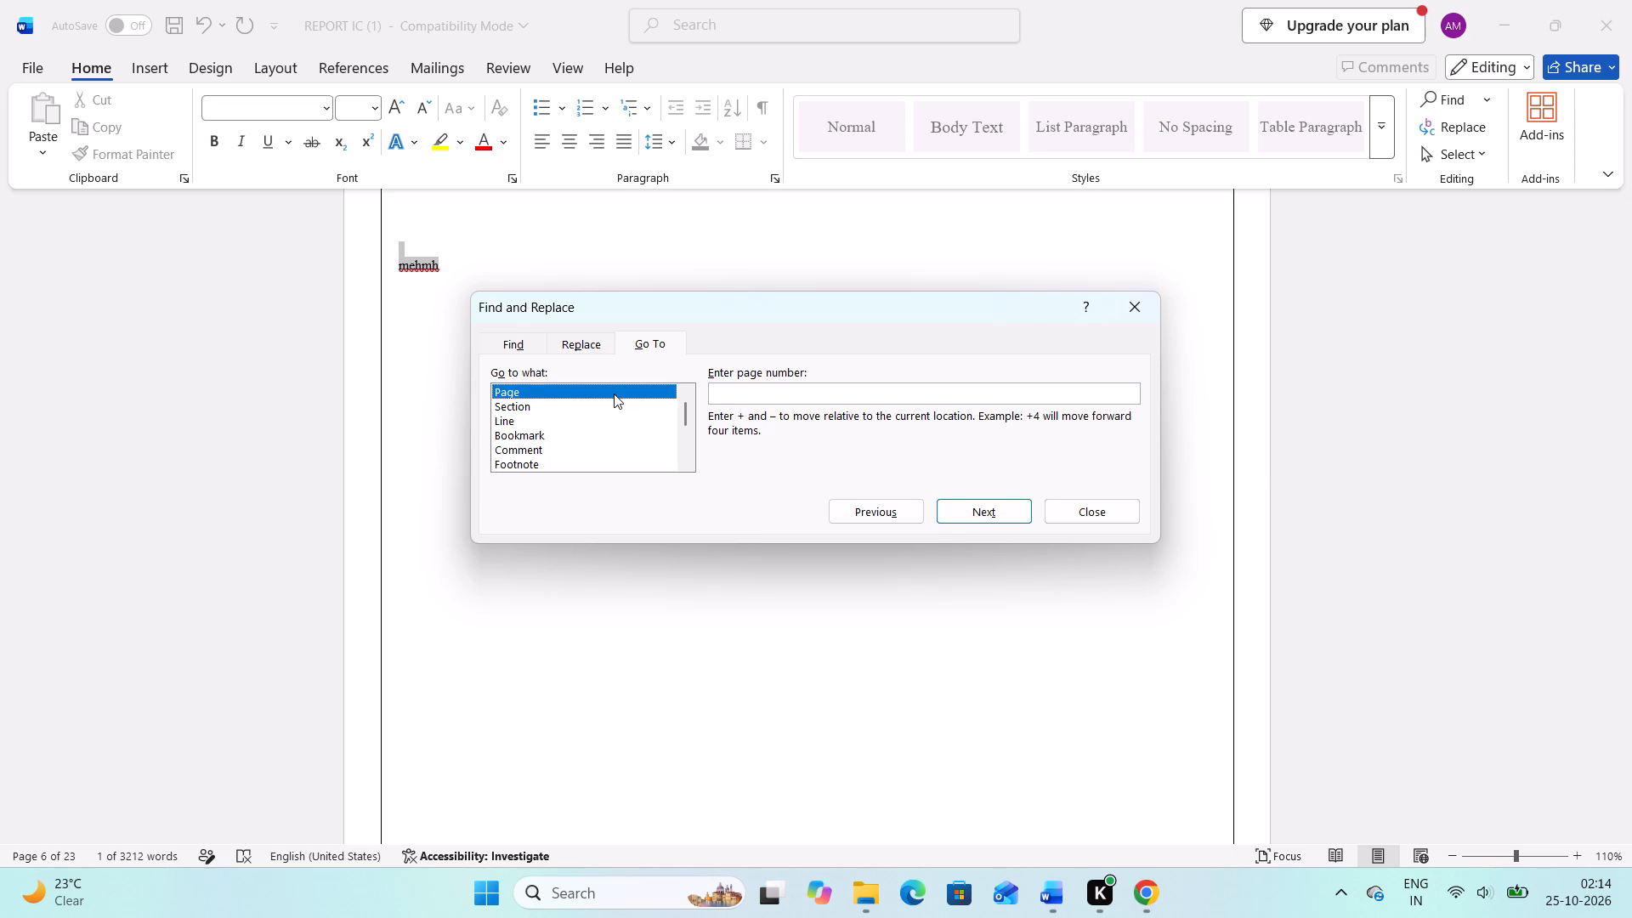
{"action": "left_click", "coordinate": [614, 394]}
{"action": "key", "text": "backslash"}
{"action": "left_click", "coordinate": [1113, 504]}
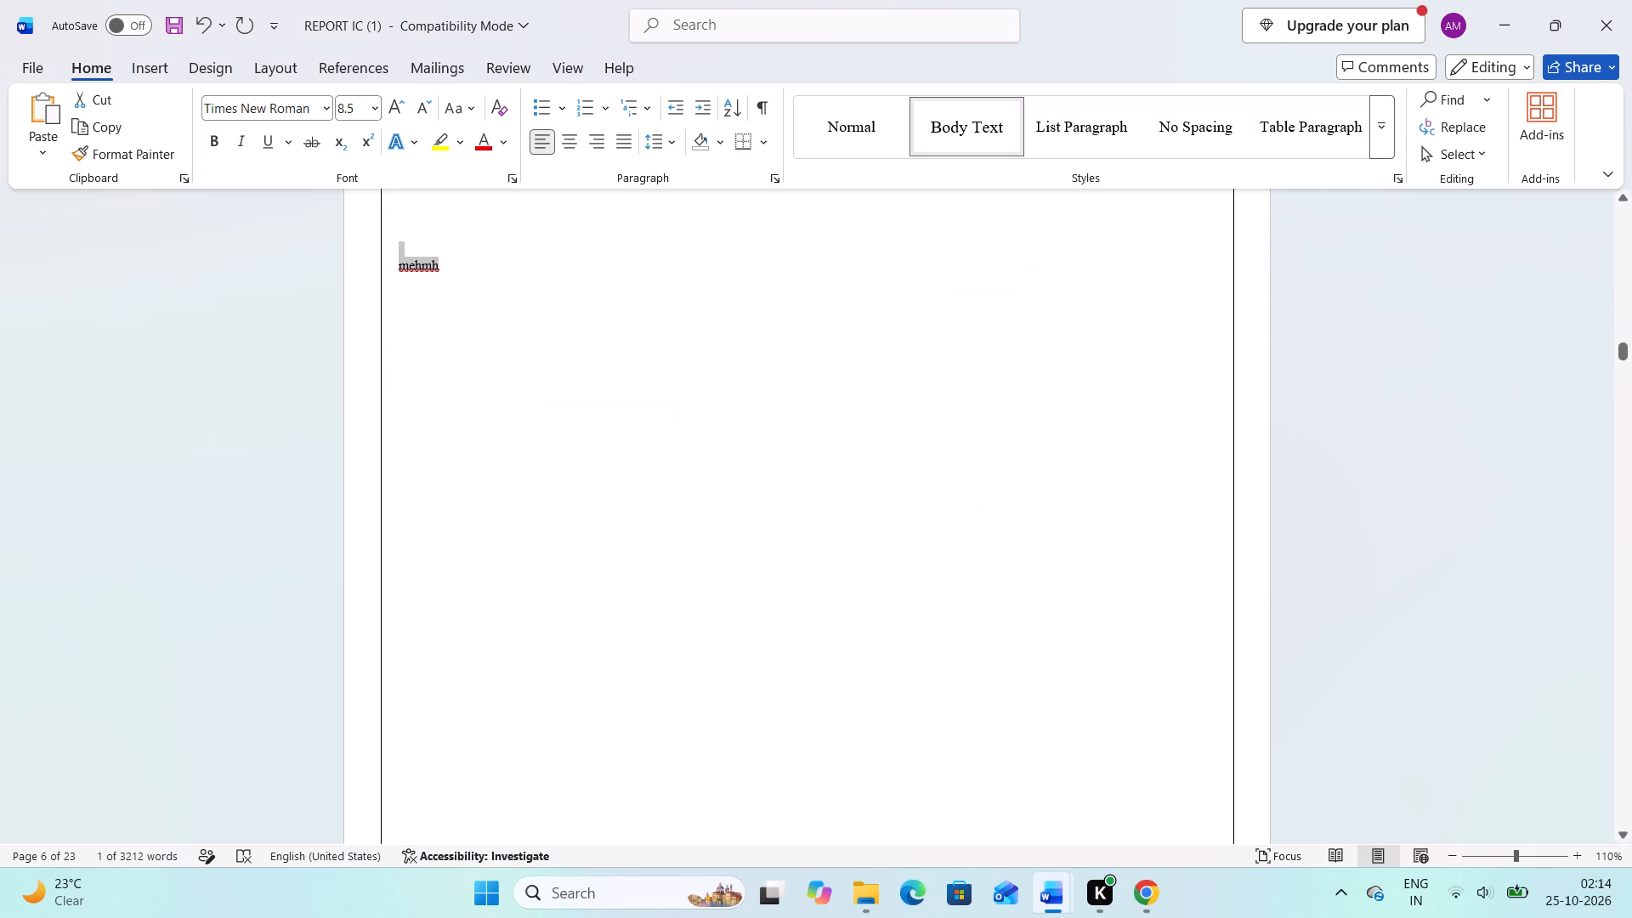
{"action": "key", "text": "Delete"}
Check the pages around the deleted page, from the index to the end of Chapter 1.
{"action": "scroll", "coordinate": [1113, 504], "scroll_direction": "up", "scroll_amount": 4}
{"action": "scroll", "coordinate": [1113, 504], "scroll_direction": "down", "scroll_amount": 1}
{"action": "scroll", "coordinate": [1113, 504], "scroll_direction": "up", "scroll_amount": 1}
{"action": "scroll", "coordinate": [1113, 504], "scroll_direction": "down", "scroll_amount": 1}
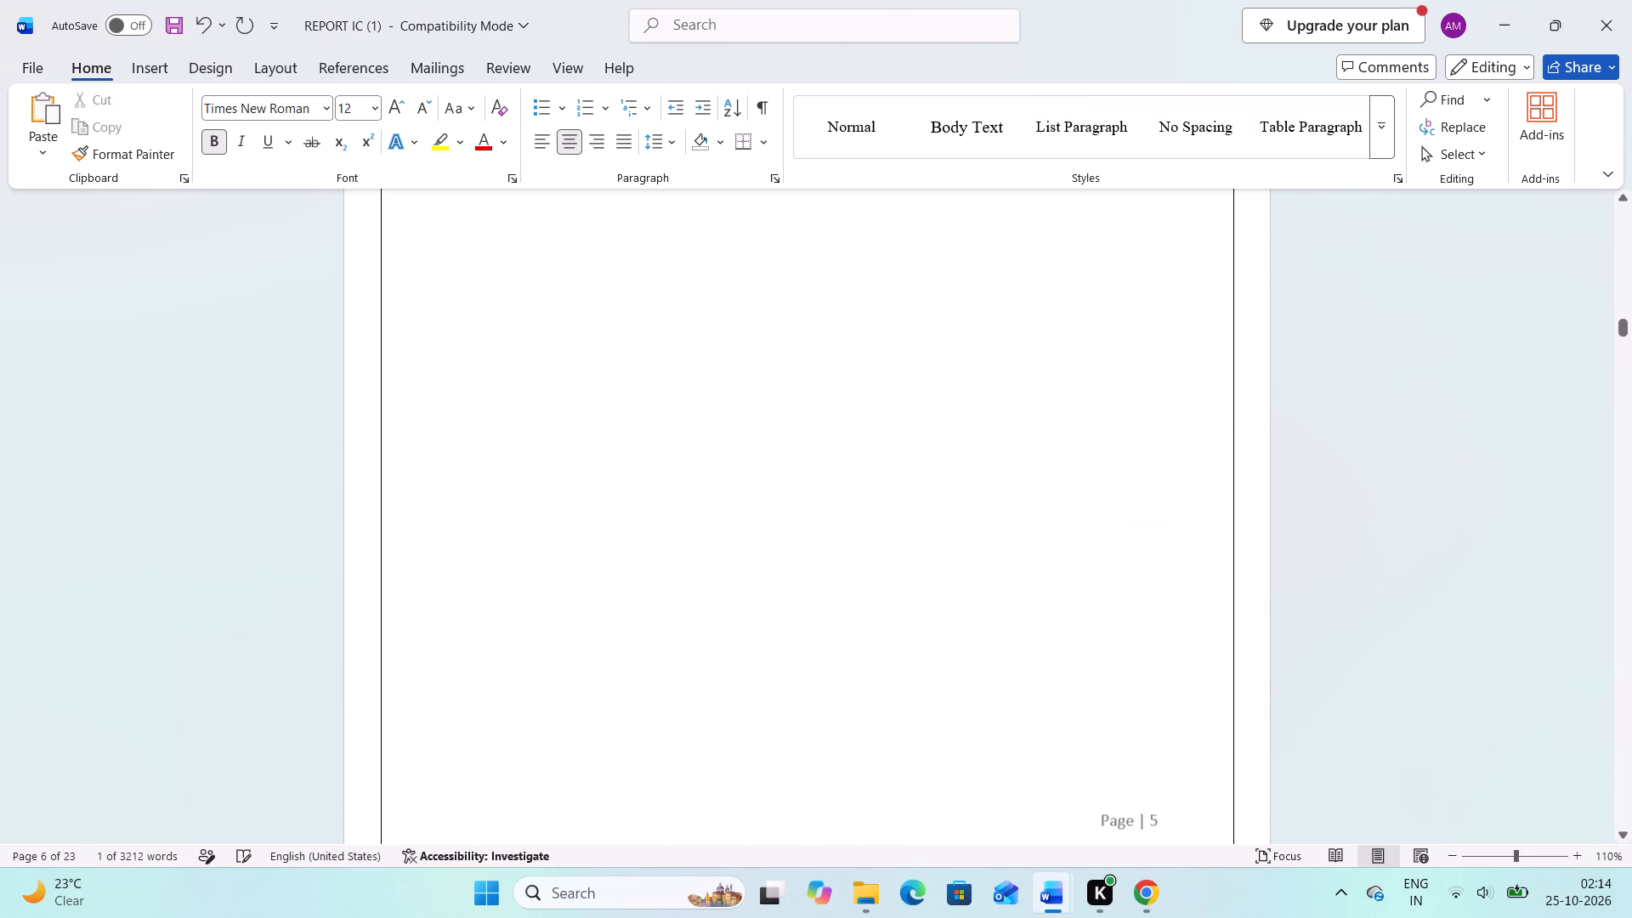
{"action": "scroll", "coordinate": [1113, 504], "scroll_direction": "down", "scroll_amount": 2}
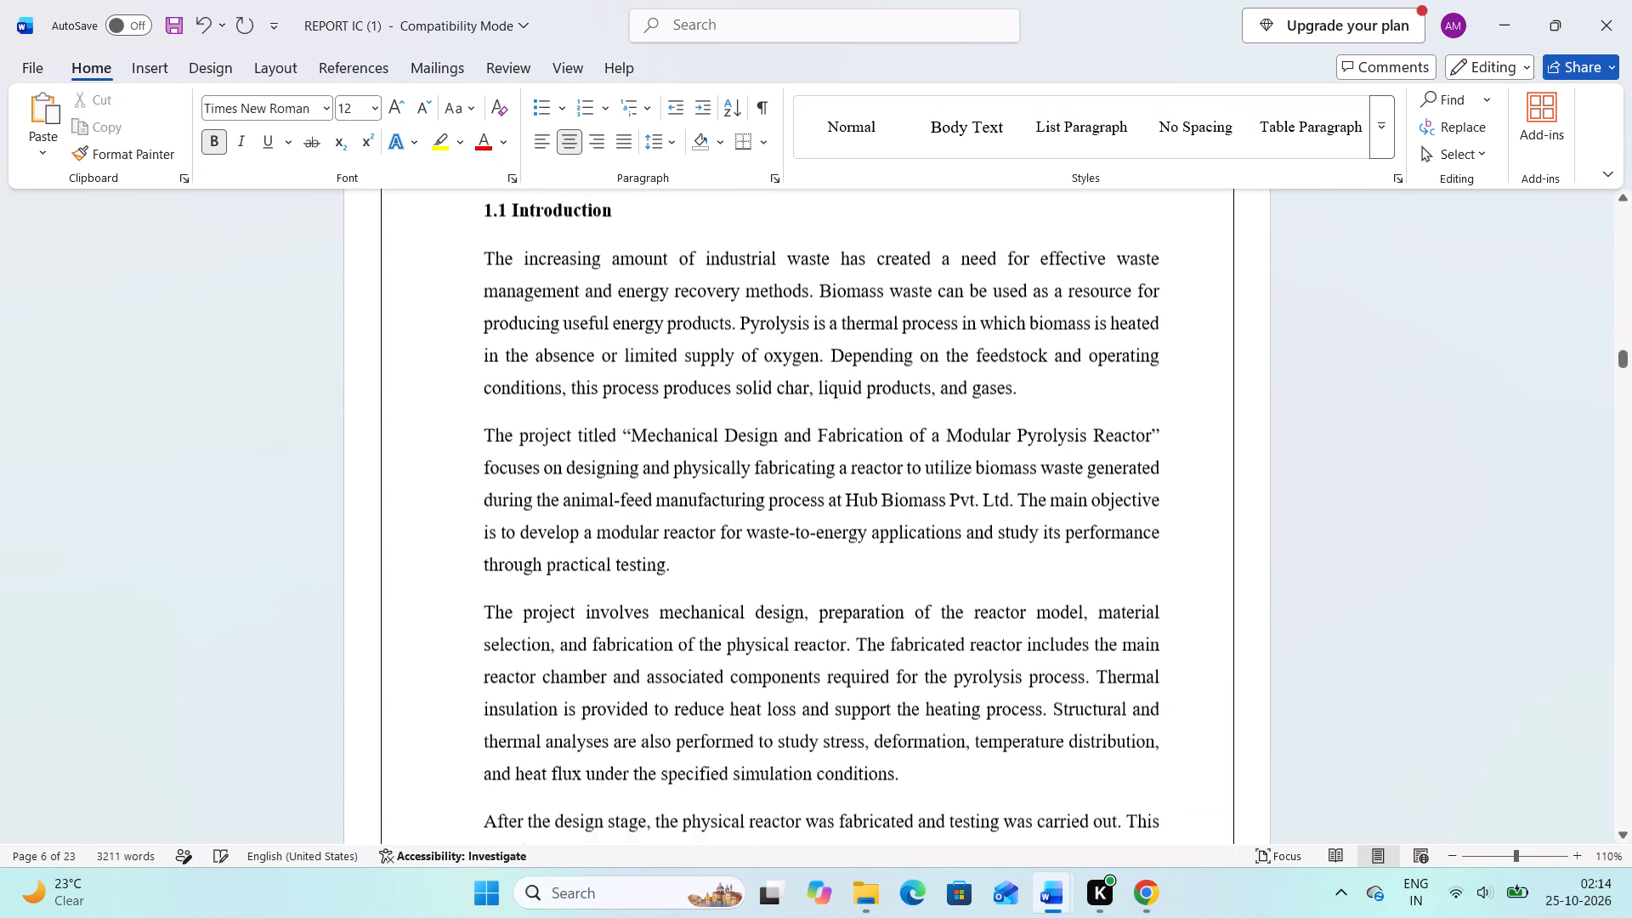
{"action": "scroll", "coordinate": [1113, 504], "scroll_direction": "down", "scroll_amount": 2}
{"action": "scroll", "coordinate": [1113, 504], "scroll_direction": "up", "scroll_amount": 1}
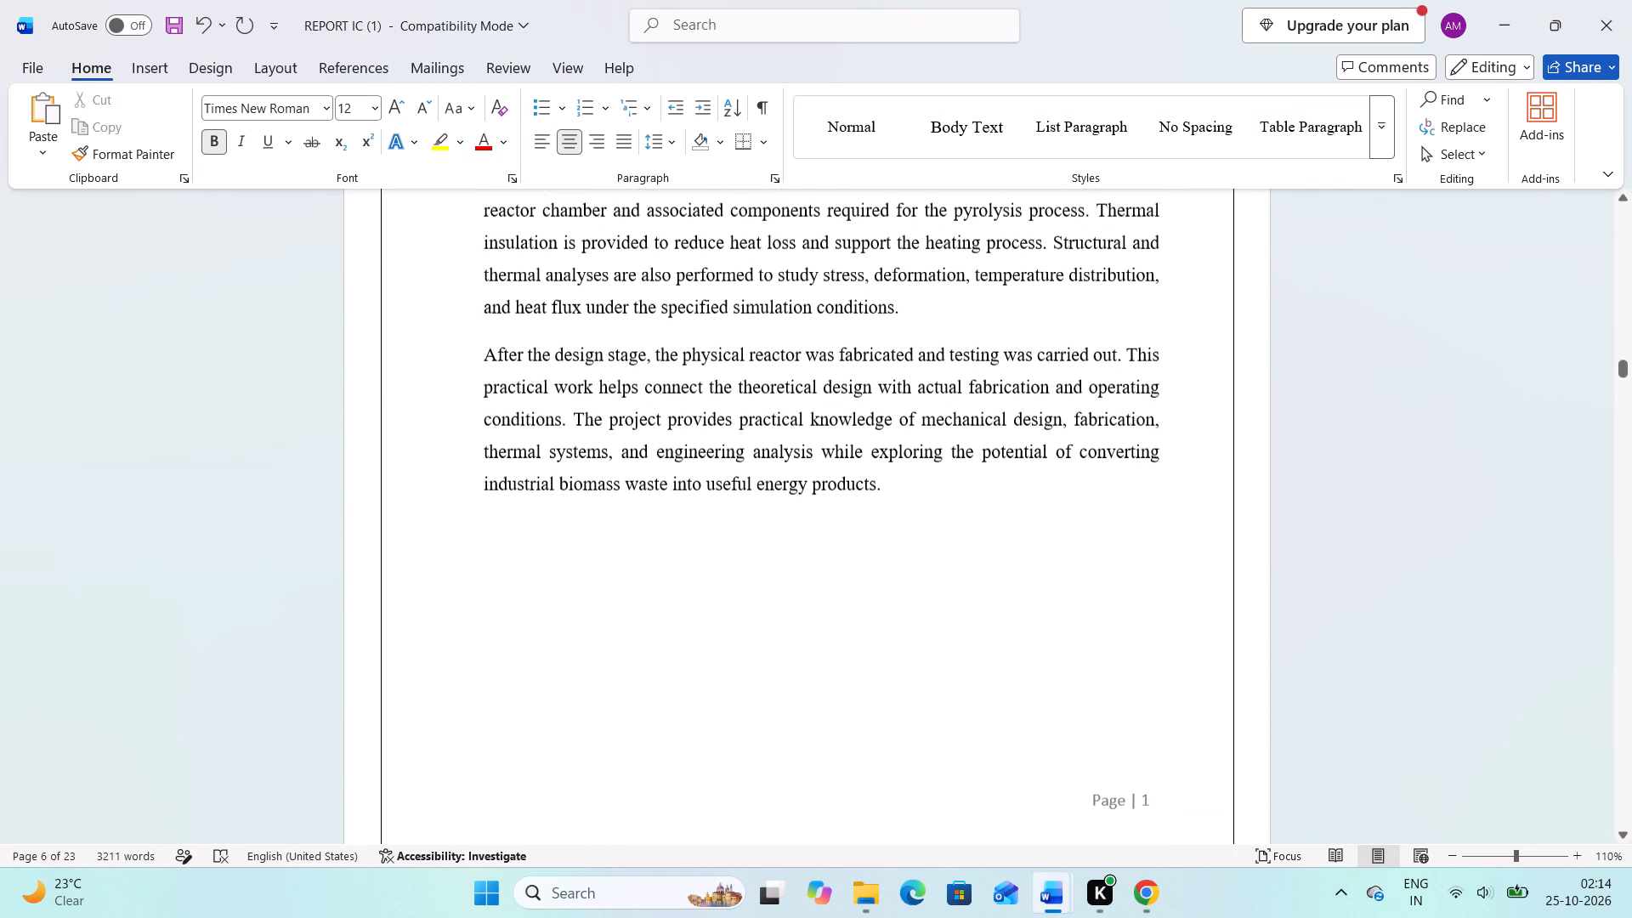
{"action": "scroll", "coordinate": [1113, 504], "scroll_direction": "up", "scroll_amount": 1}
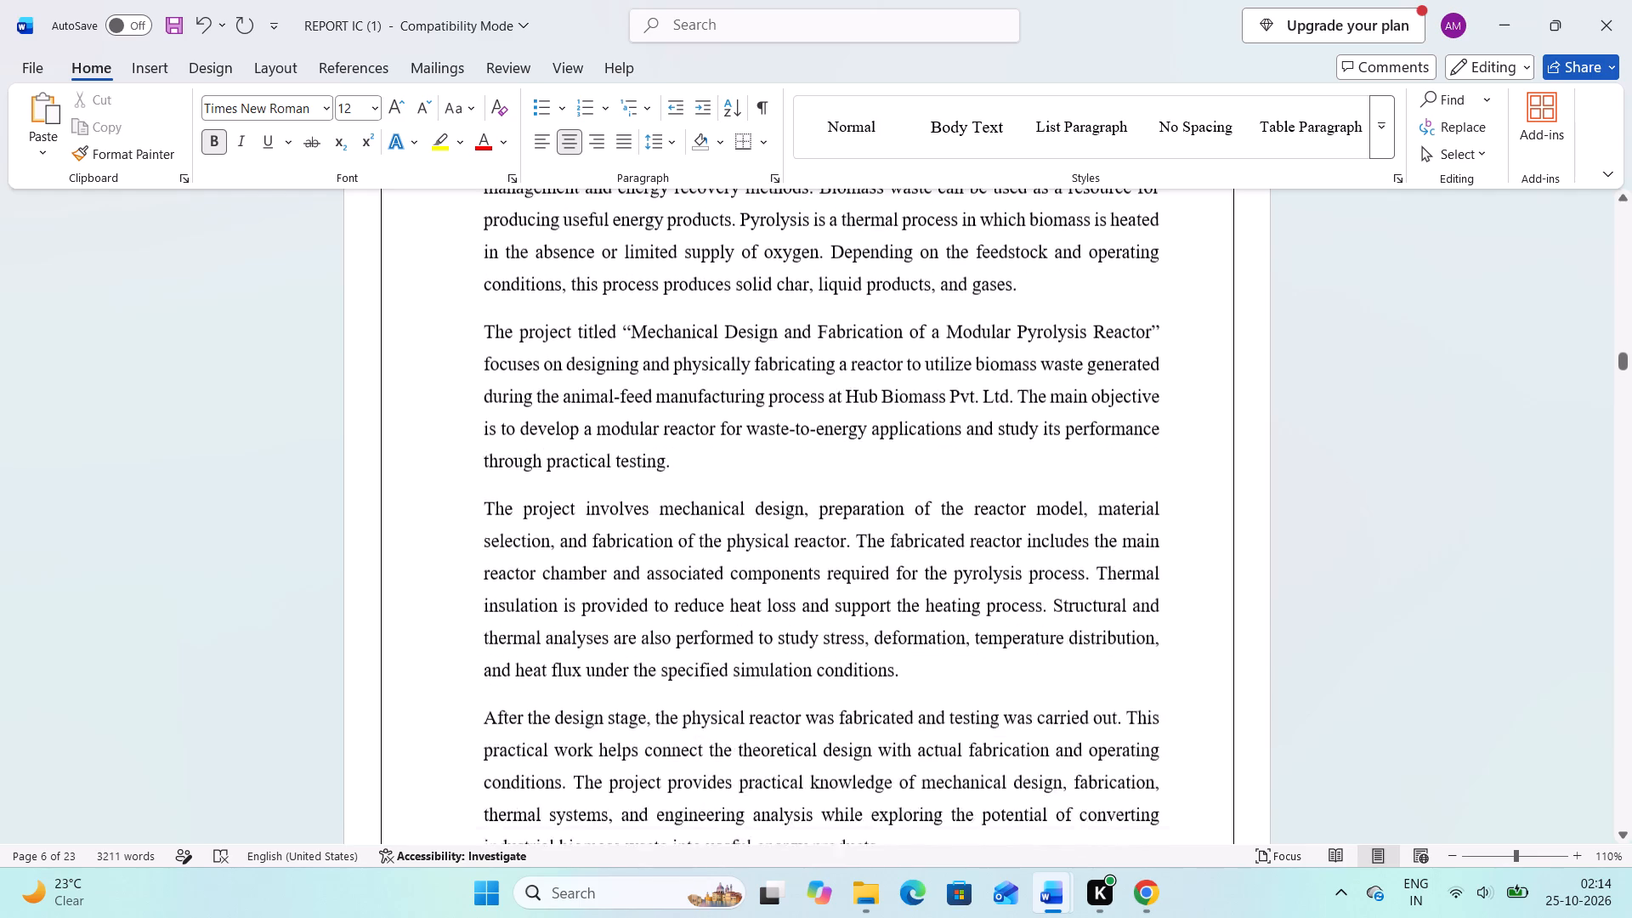
{"action": "scroll", "coordinate": [1113, 504], "scroll_direction": "up", "scroll_amount": 5}
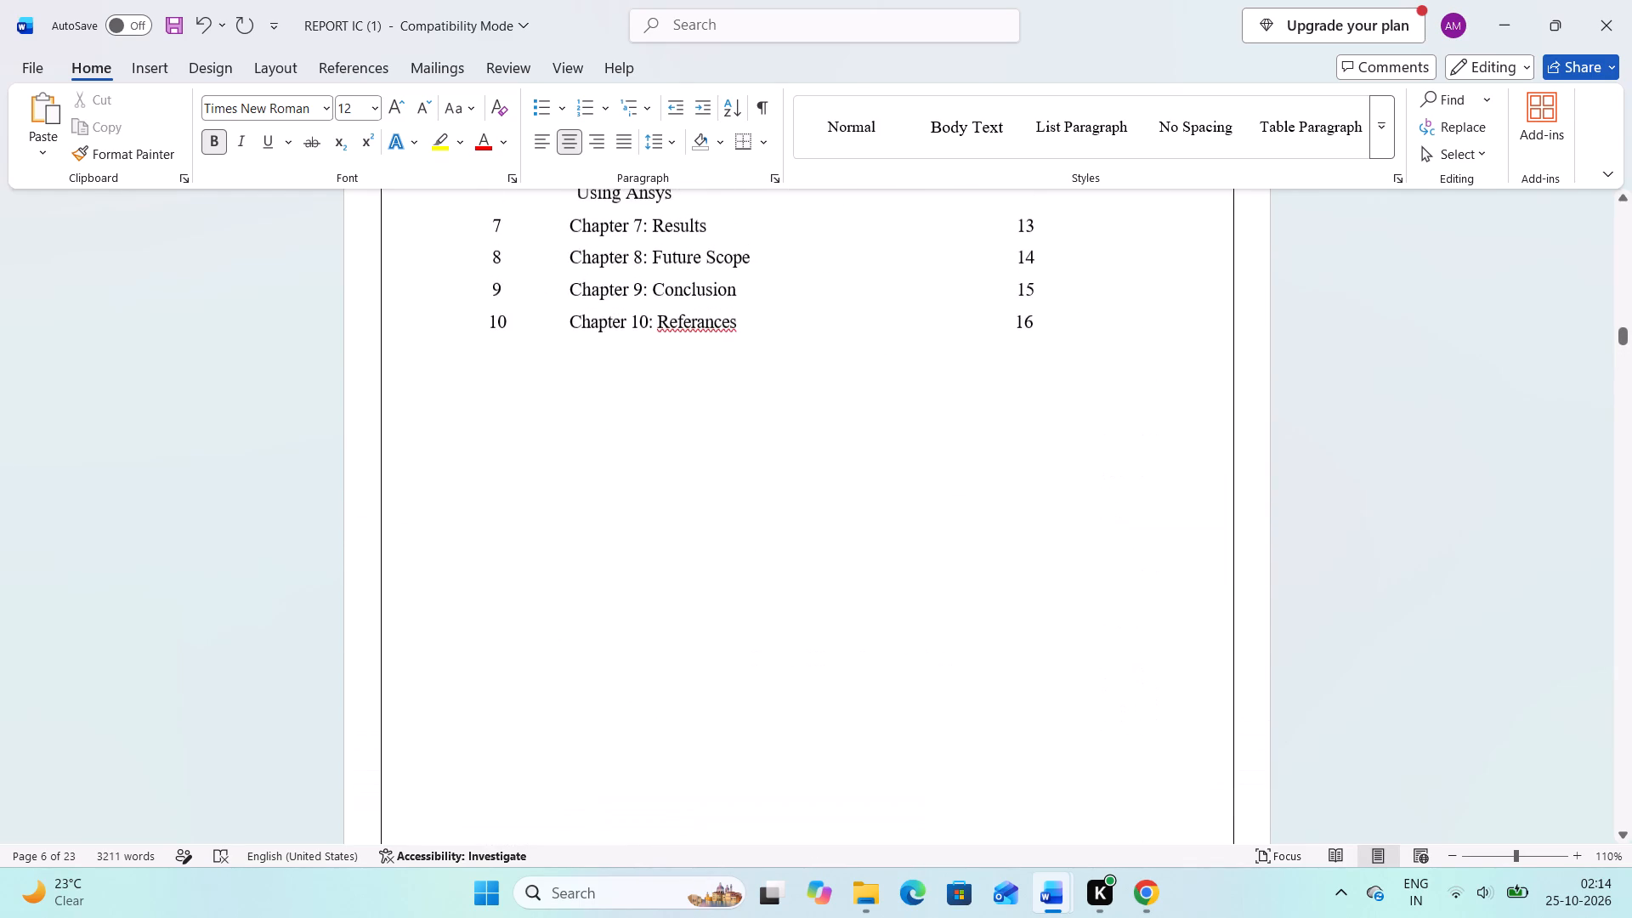
{"action": "scroll", "coordinate": [1113, 504], "scroll_direction": "up", "scroll_amount": 1}
Open the index page's footer for editing and delete the page number after "Page |".
{"action": "scroll", "coordinate": [1113, 504], "scroll_direction": "down", "scroll_amount": 2}
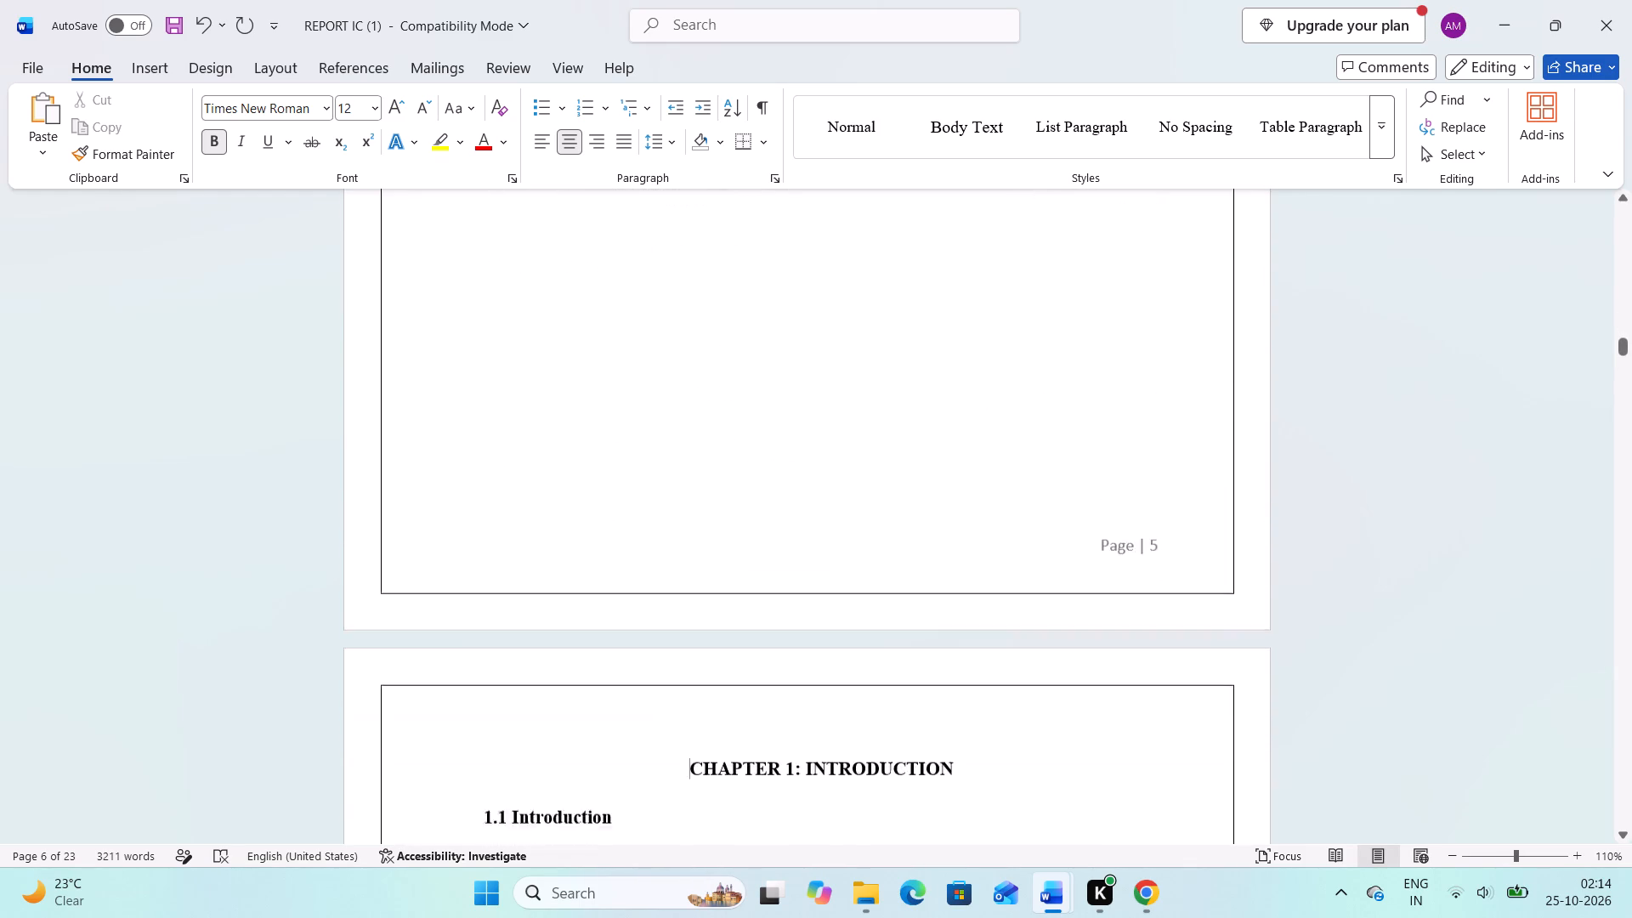
{"action": "scroll", "coordinate": [1113, 504], "scroll_direction": "down", "scroll_amount": 1}
{"action": "left_click", "coordinate": [1163, 495]}
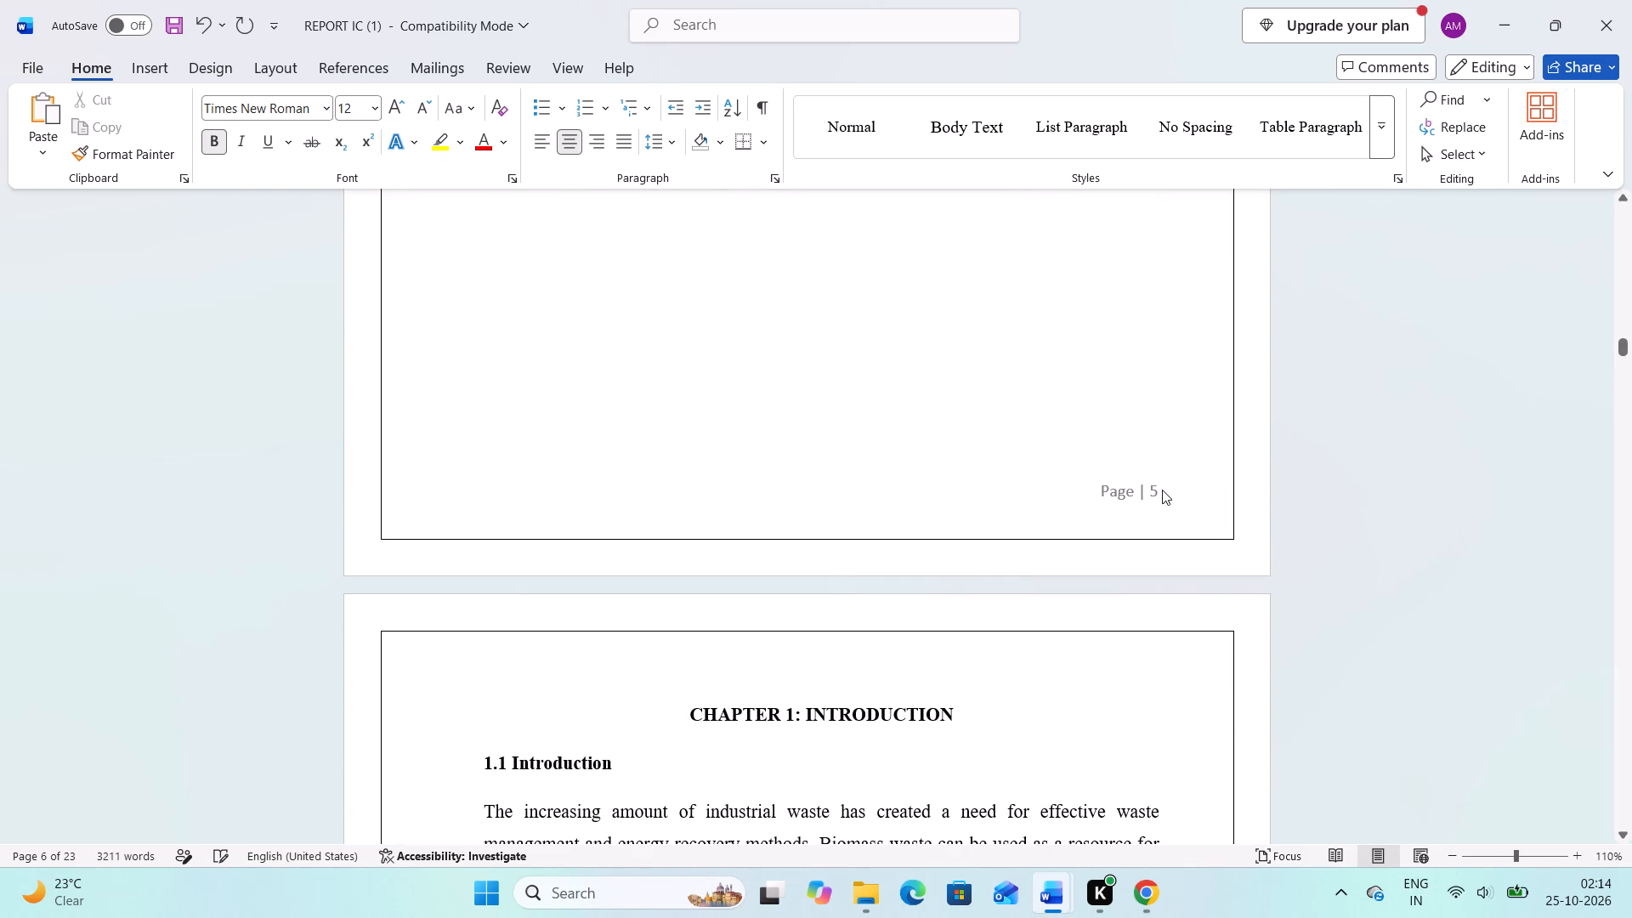
{"action": "left_click", "coordinate": [1160, 489]}
{"action": "double_click", "coordinate": [1156, 486]}
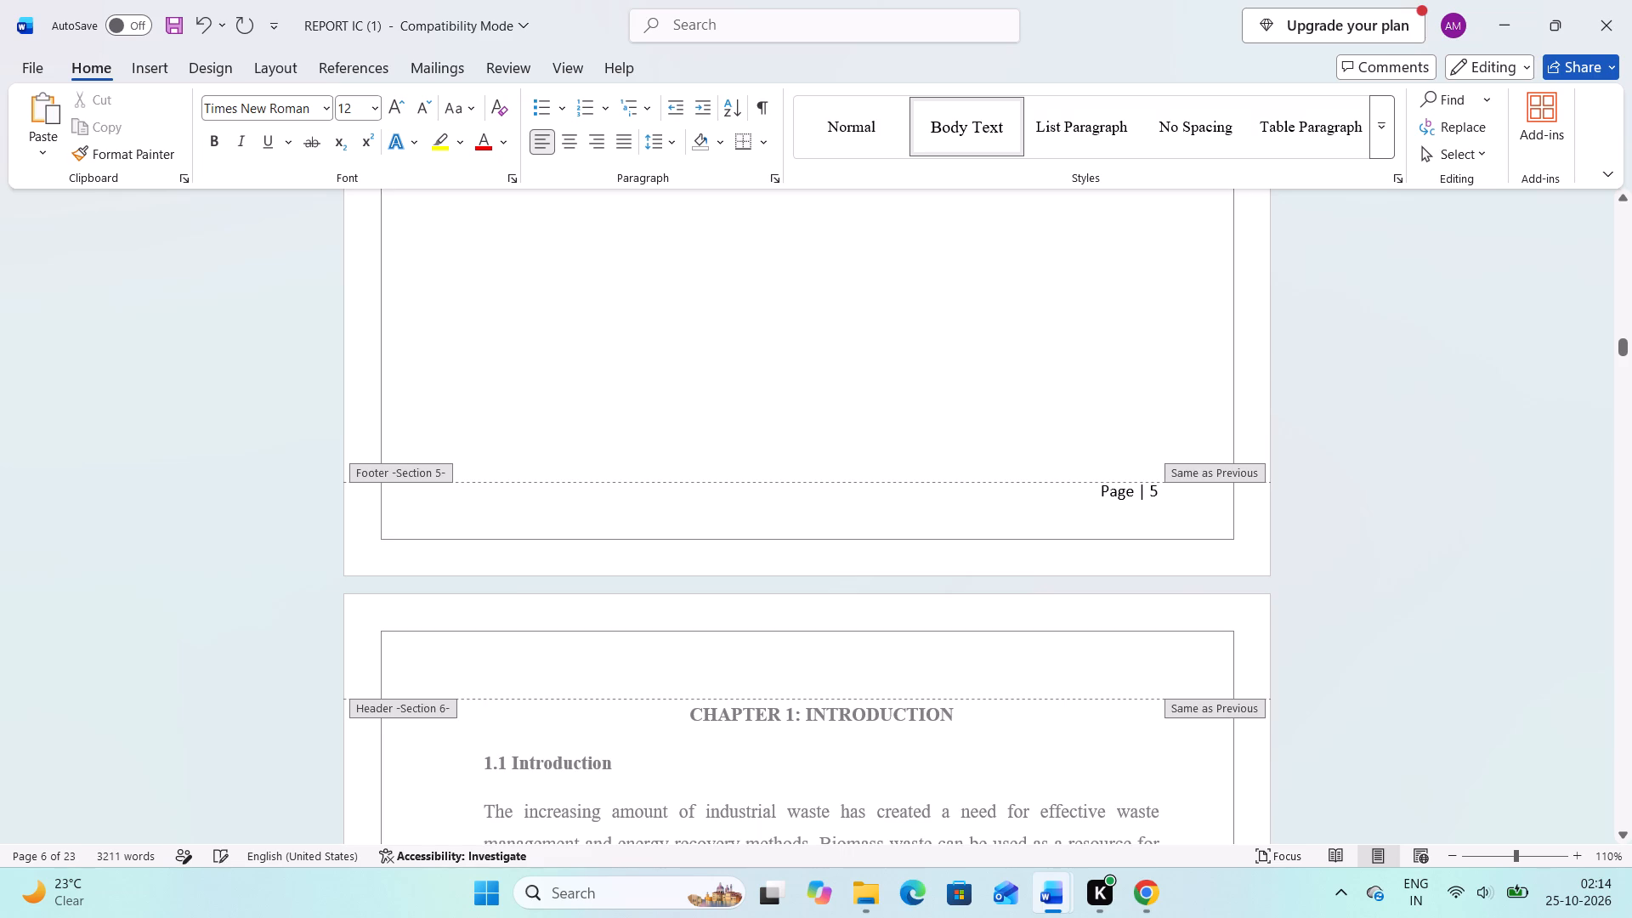
{"action": "left_click", "coordinate": [1159, 490]}
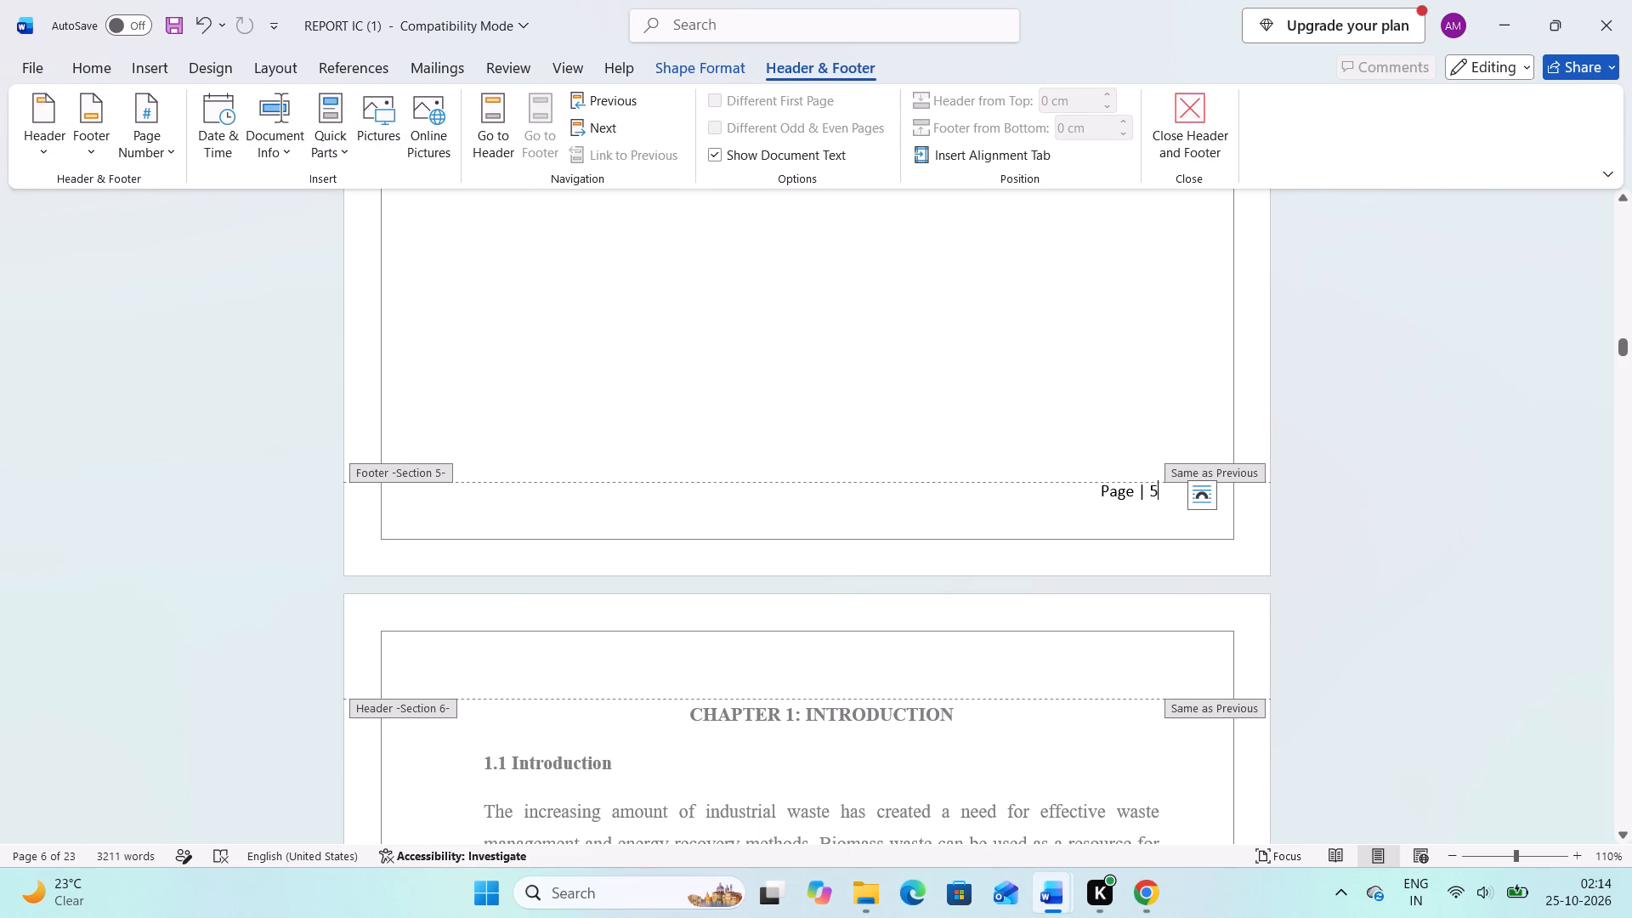
{"action": "key", "text": "BackSpace"}
{"action": "key", "text": "BackSpace"}
Remove the remaining "Page |" label together with its text box from the index page's footer.
{"action": "scroll", "coordinate": [1159, 490], "scroll_direction": "down", "scroll_amount": 1}
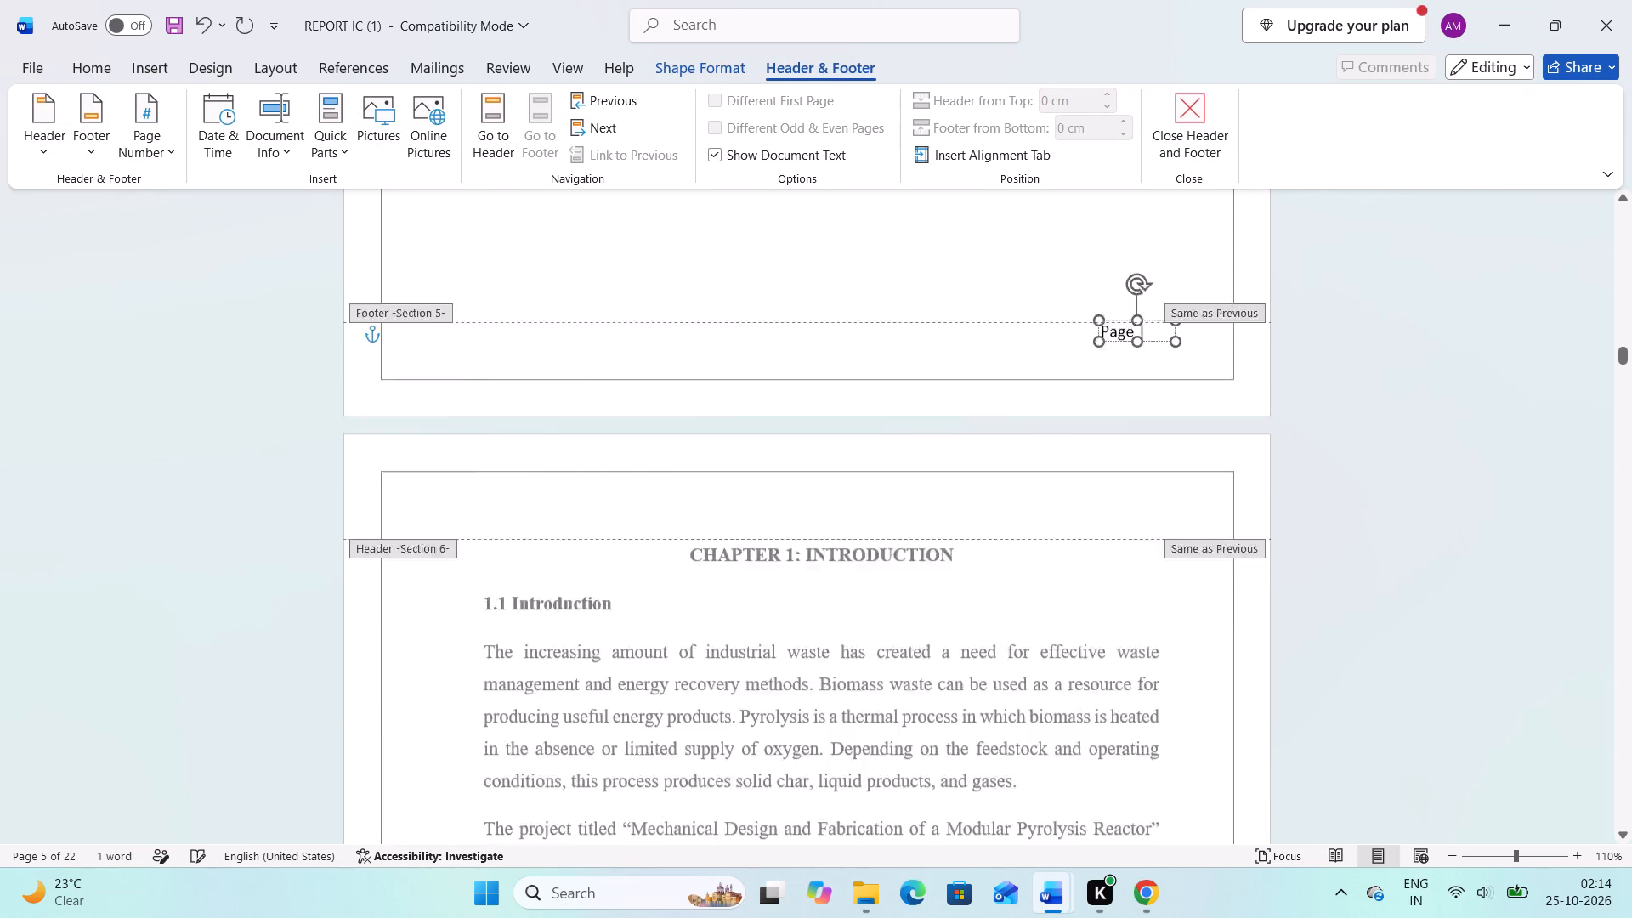
{"action": "scroll", "coordinate": [1159, 490], "scroll_direction": "down", "scroll_amount": 2}
{"action": "scroll", "coordinate": [1159, 490], "scroll_direction": "up", "scroll_amount": 2}
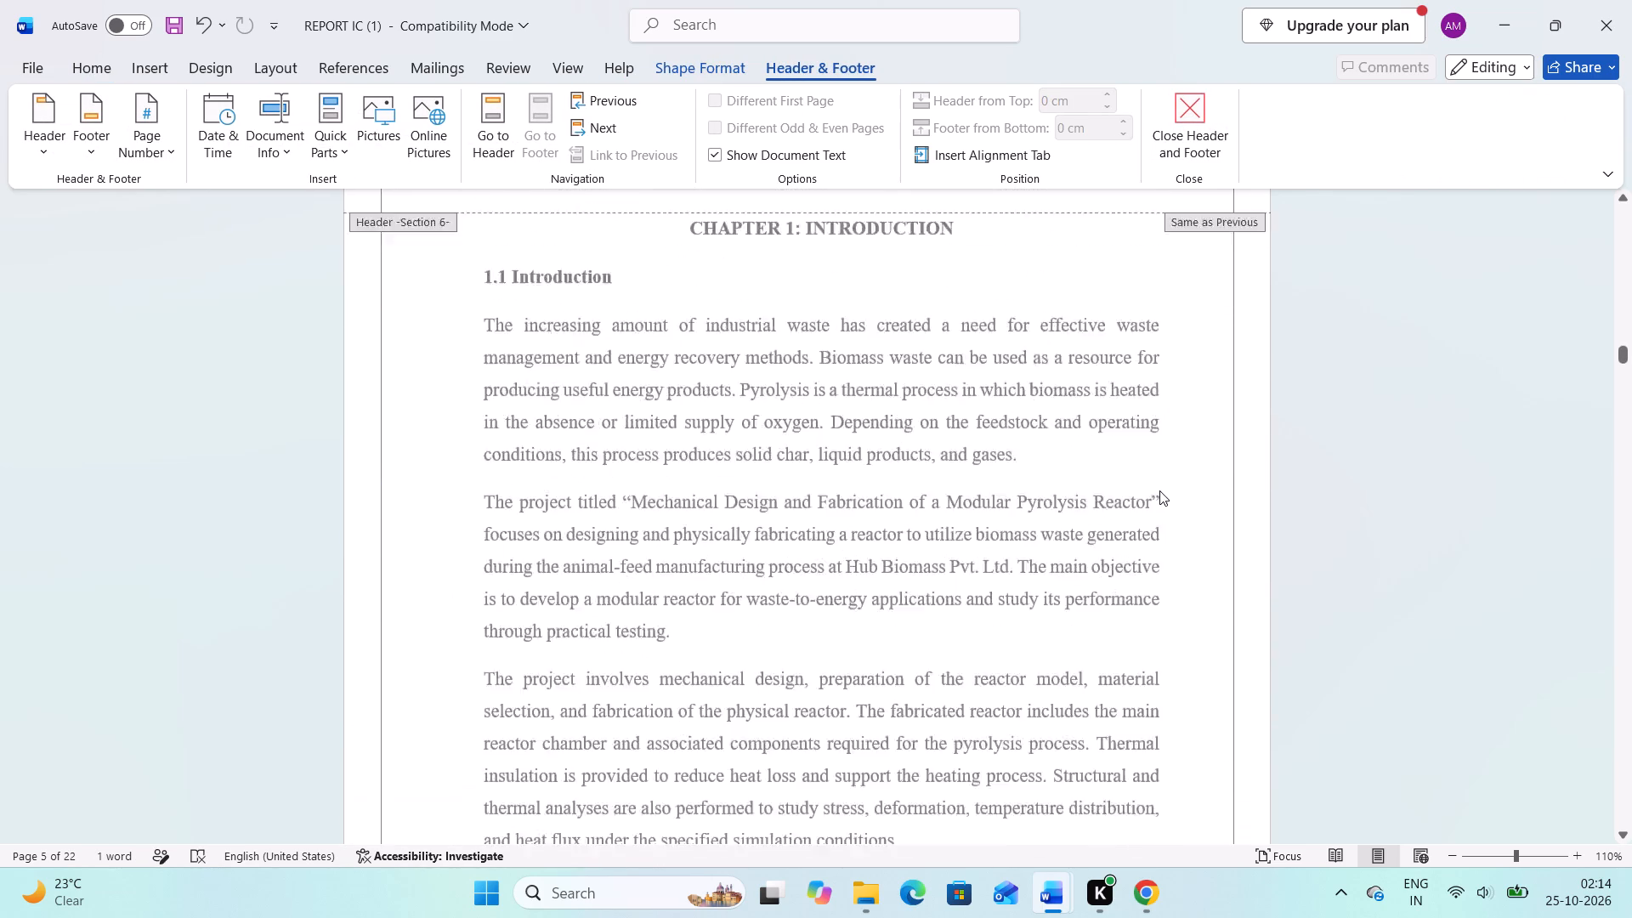
{"action": "scroll", "coordinate": [1159, 490], "scroll_direction": "up", "scroll_amount": 2}
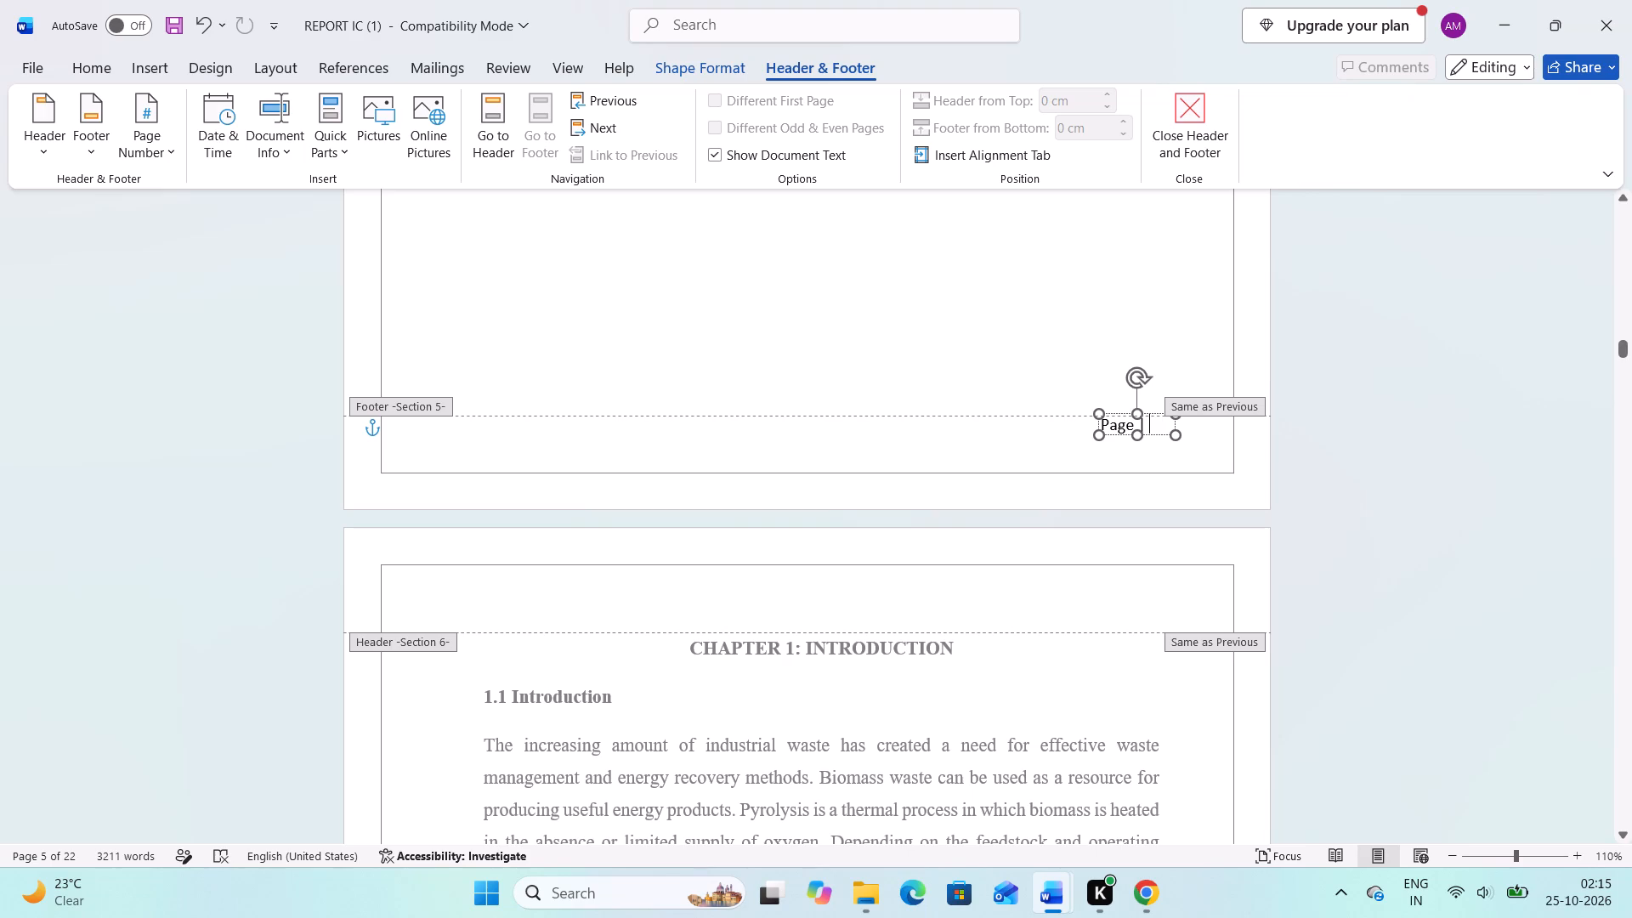
{"action": "key", "text": "BackSpace"}
{"action": "key", "text": "BackSpace"}
{"action": "key", "text": "BackSpace"}
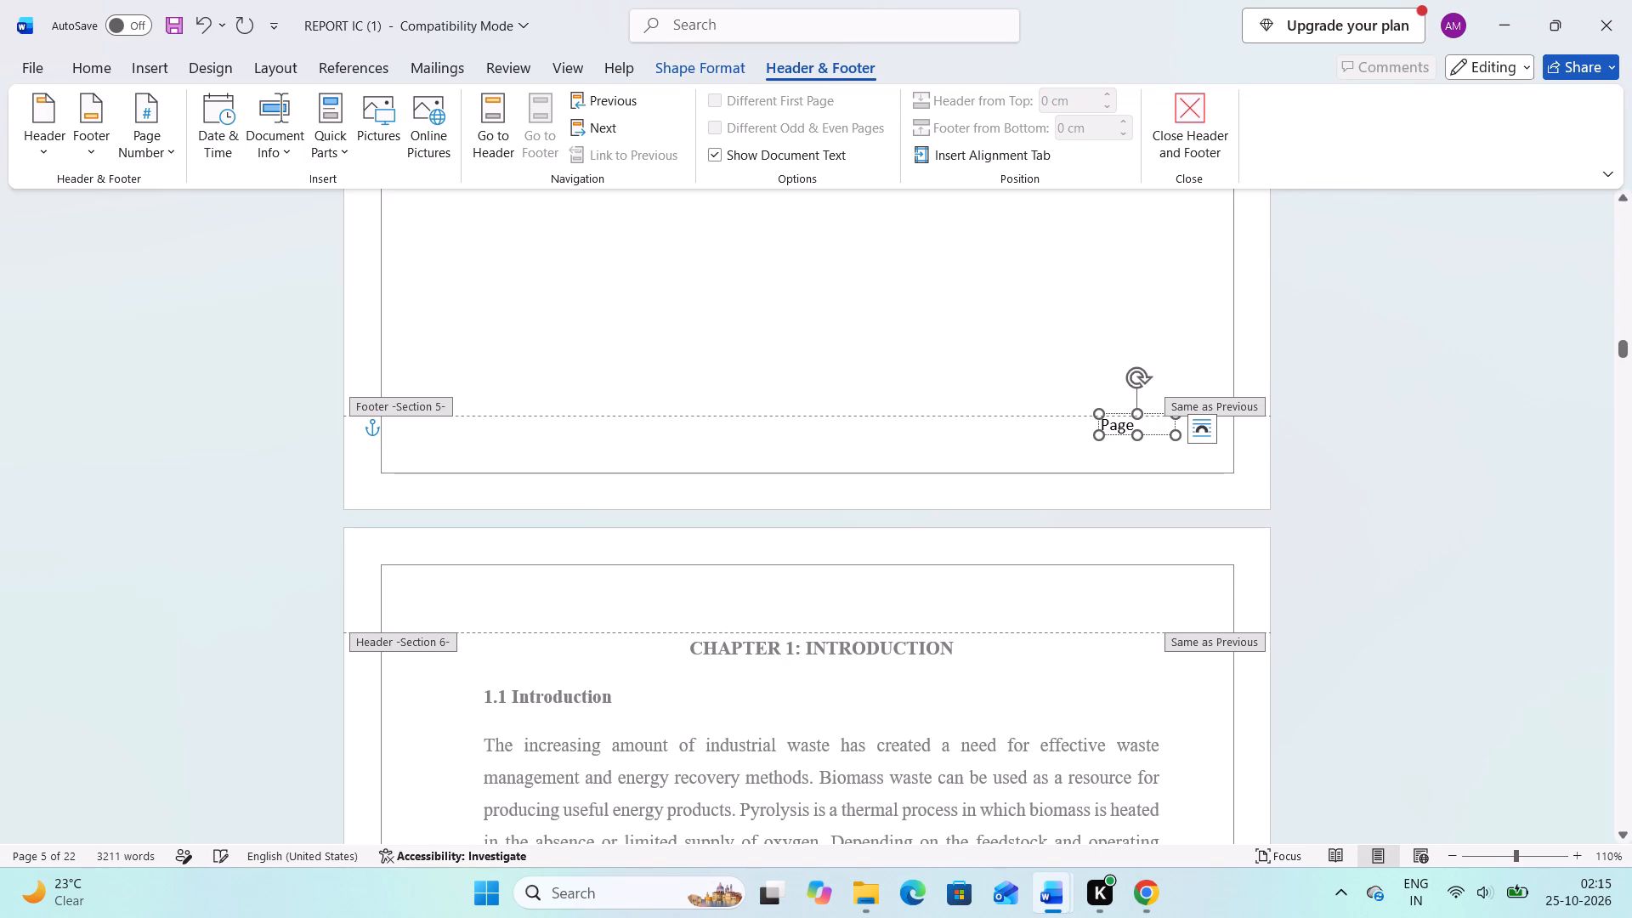
{"action": "key", "text": "Delete"}
{"action": "key", "text": "Delete"}
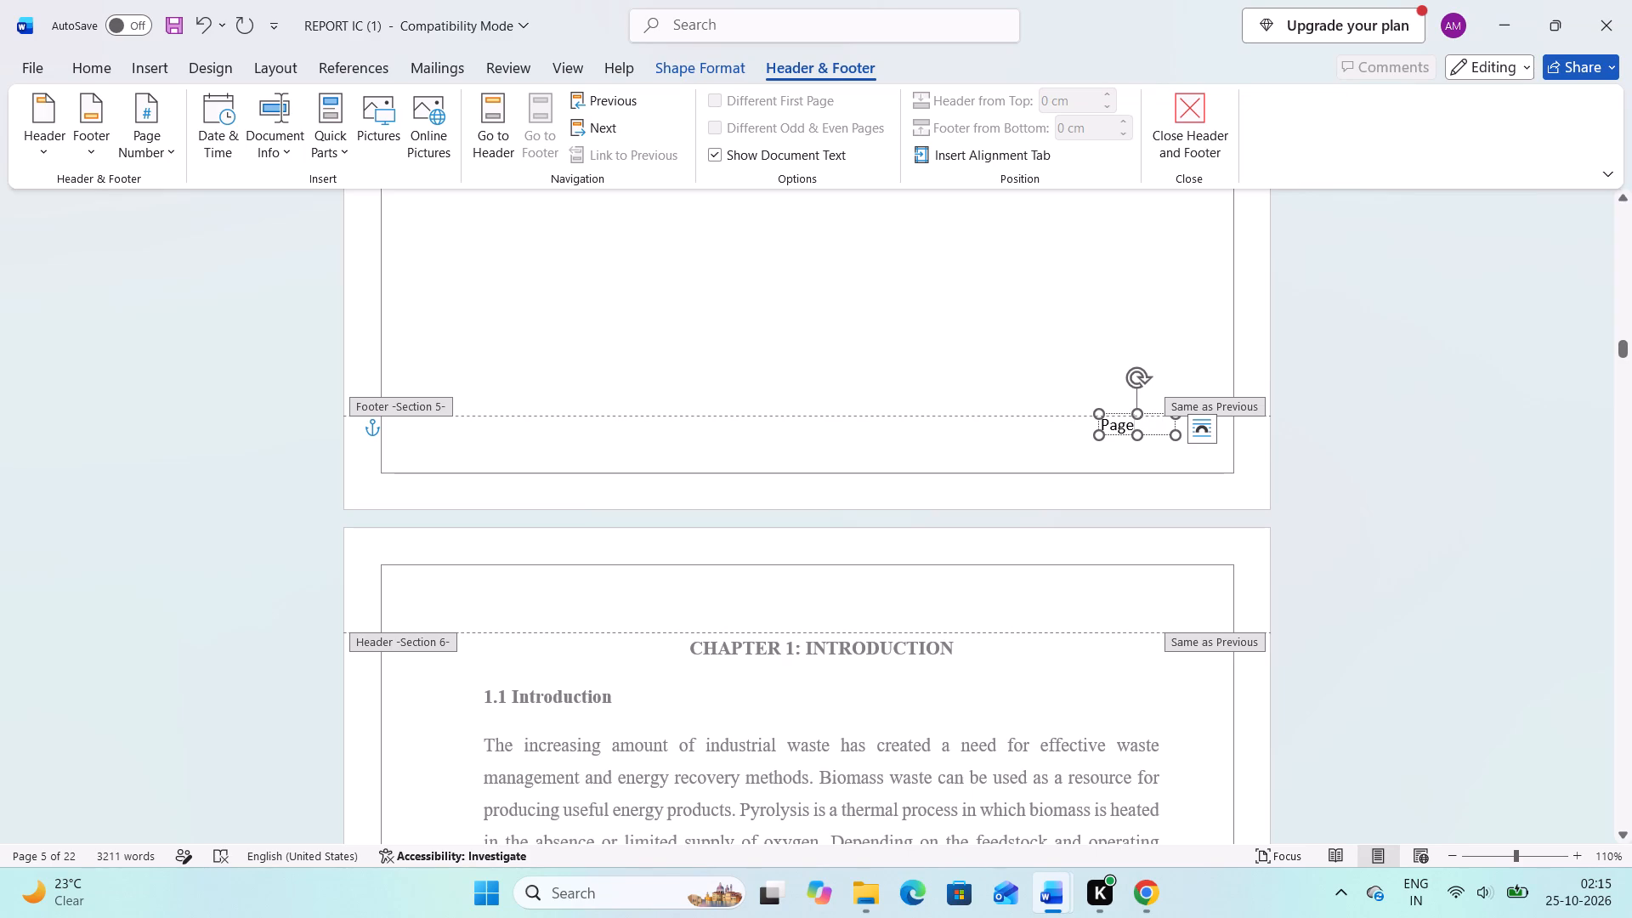
{"action": "left_click", "coordinate": [1158, 433]}
{"action": "key", "text": "Delete"}
Examine the footers from the title page through Chapter 4, and return to editing the body text at Chapter 2.
{"action": "scroll", "coordinate": [1158, 433], "scroll_direction": "down", "scroll_amount": 1, "text": "ctrl"}
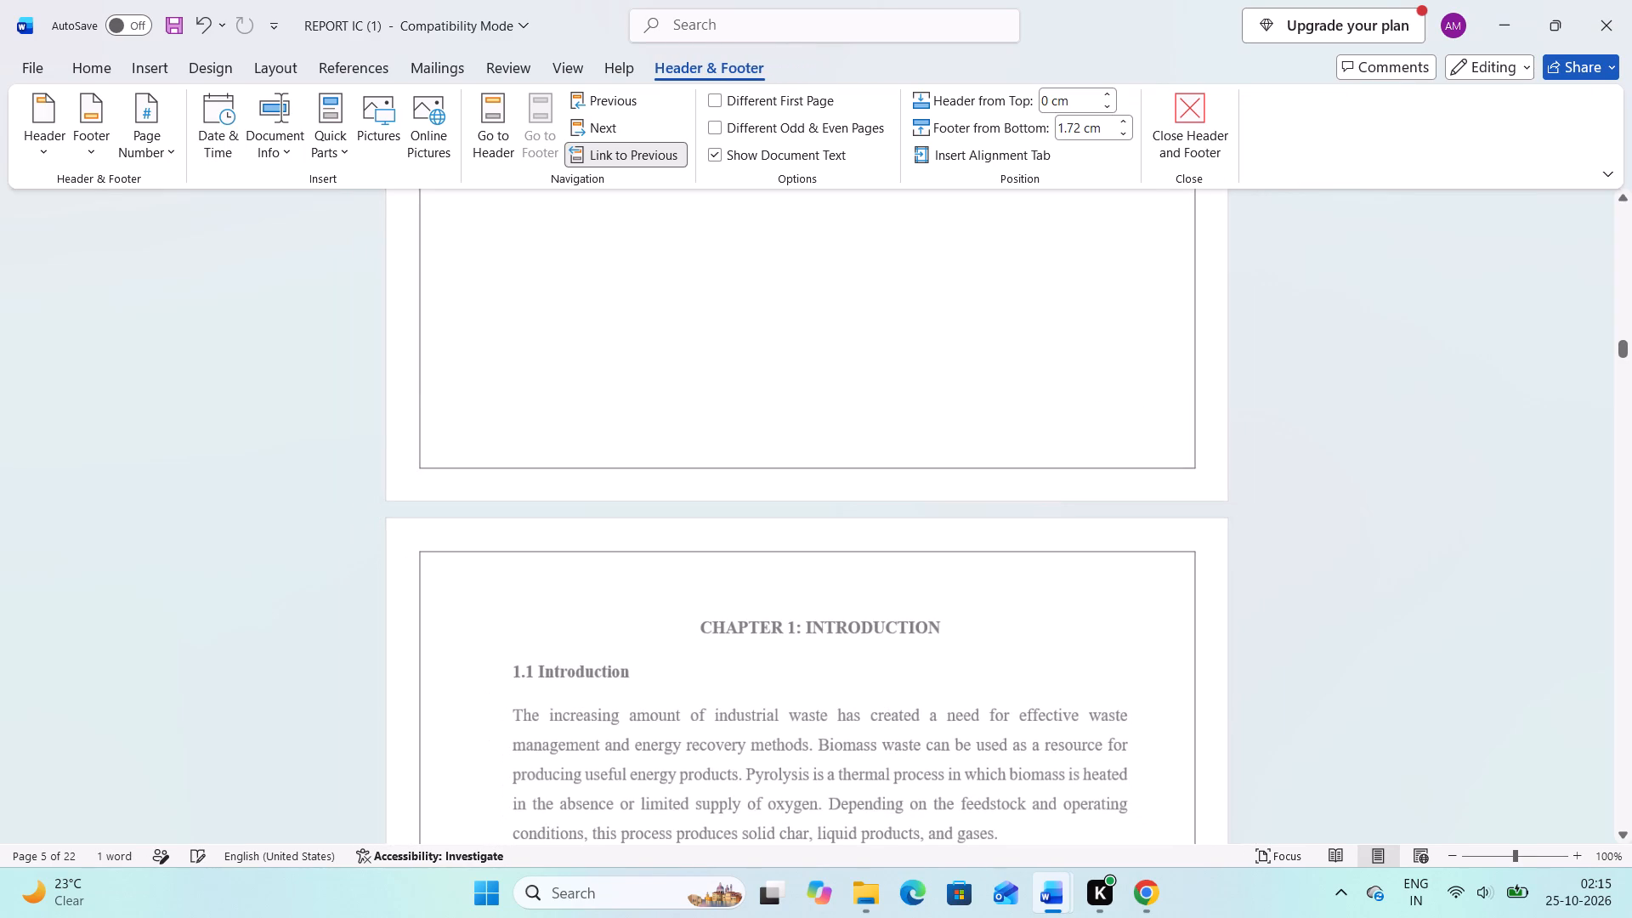
{"action": "scroll", "coordinate": [1158, 433], "scroll_direction": "down", "scroll_amount": 4}
{"action": "scroll", "coordinate": [1158, 433], "scroll_direction": "up", "scroll_amount": 3}
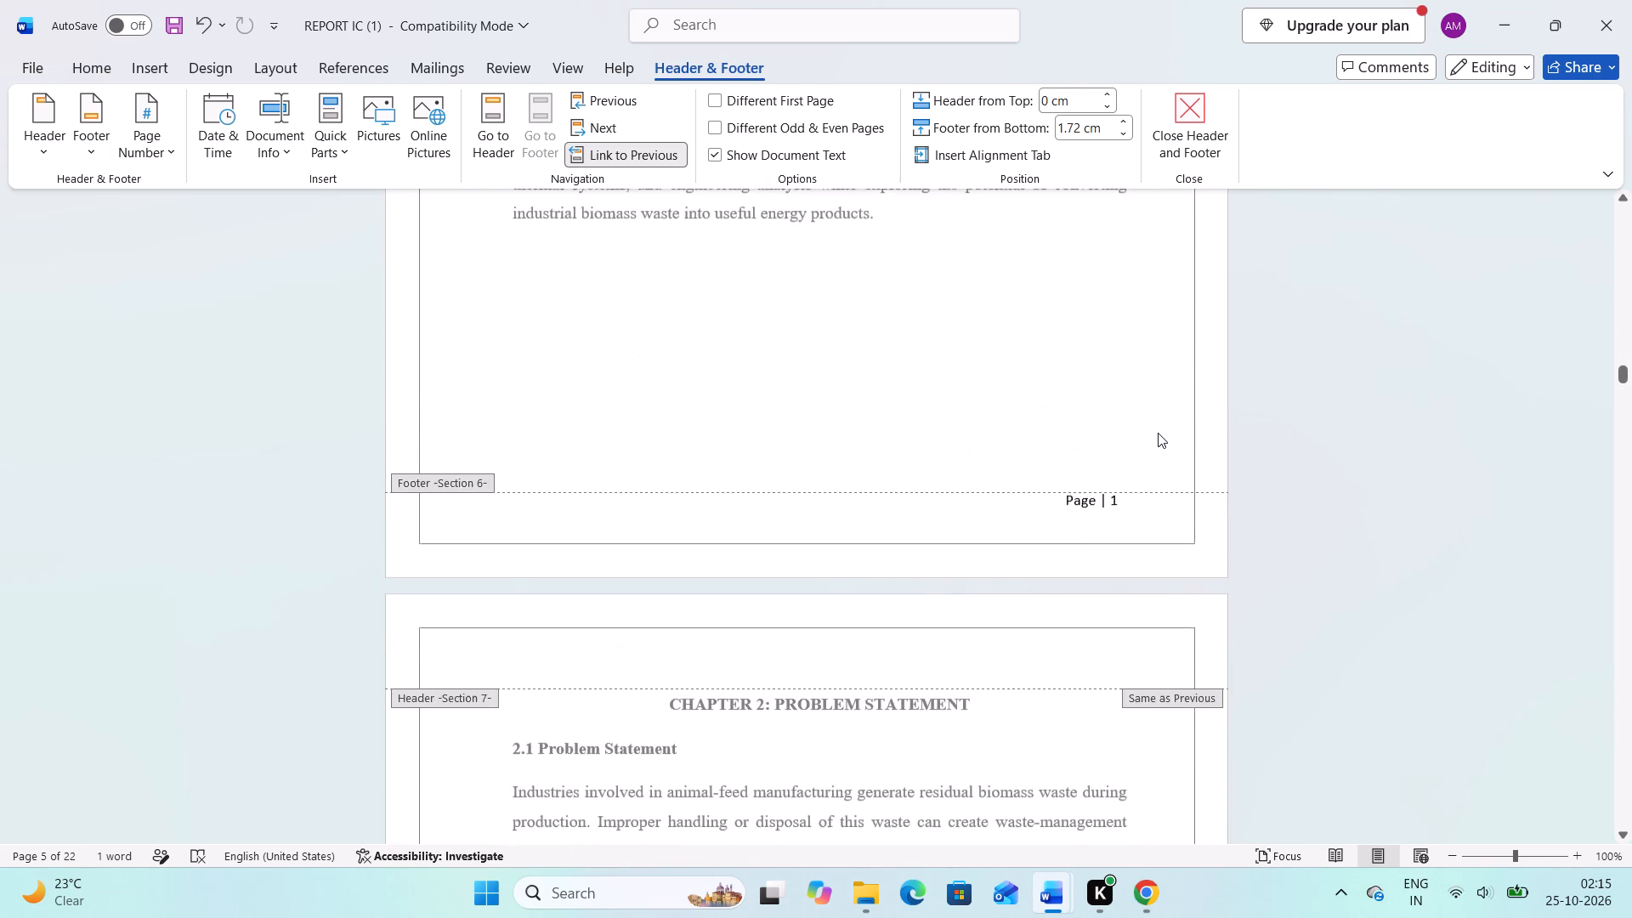
{"action": "scroll", "coordinate": [1158, 433], "scroll_direction": "up", "scroll_amount": 5}
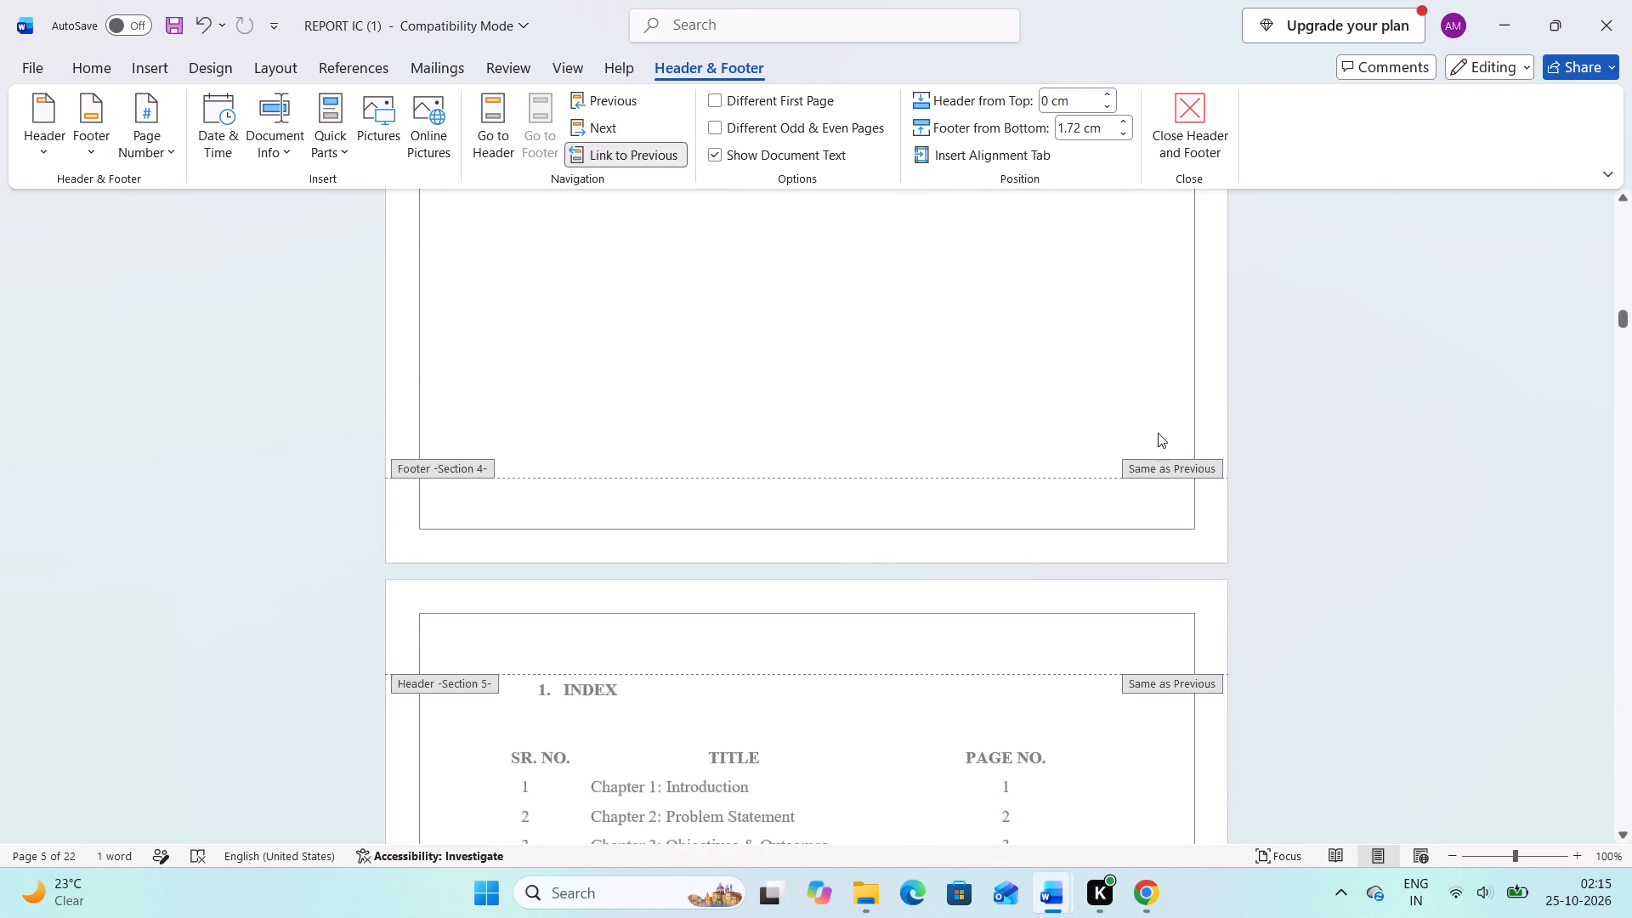
{"action": "scroll", "coordinate": [1158, 433], "scroll_direction": "up", "scroll_amount": 7}
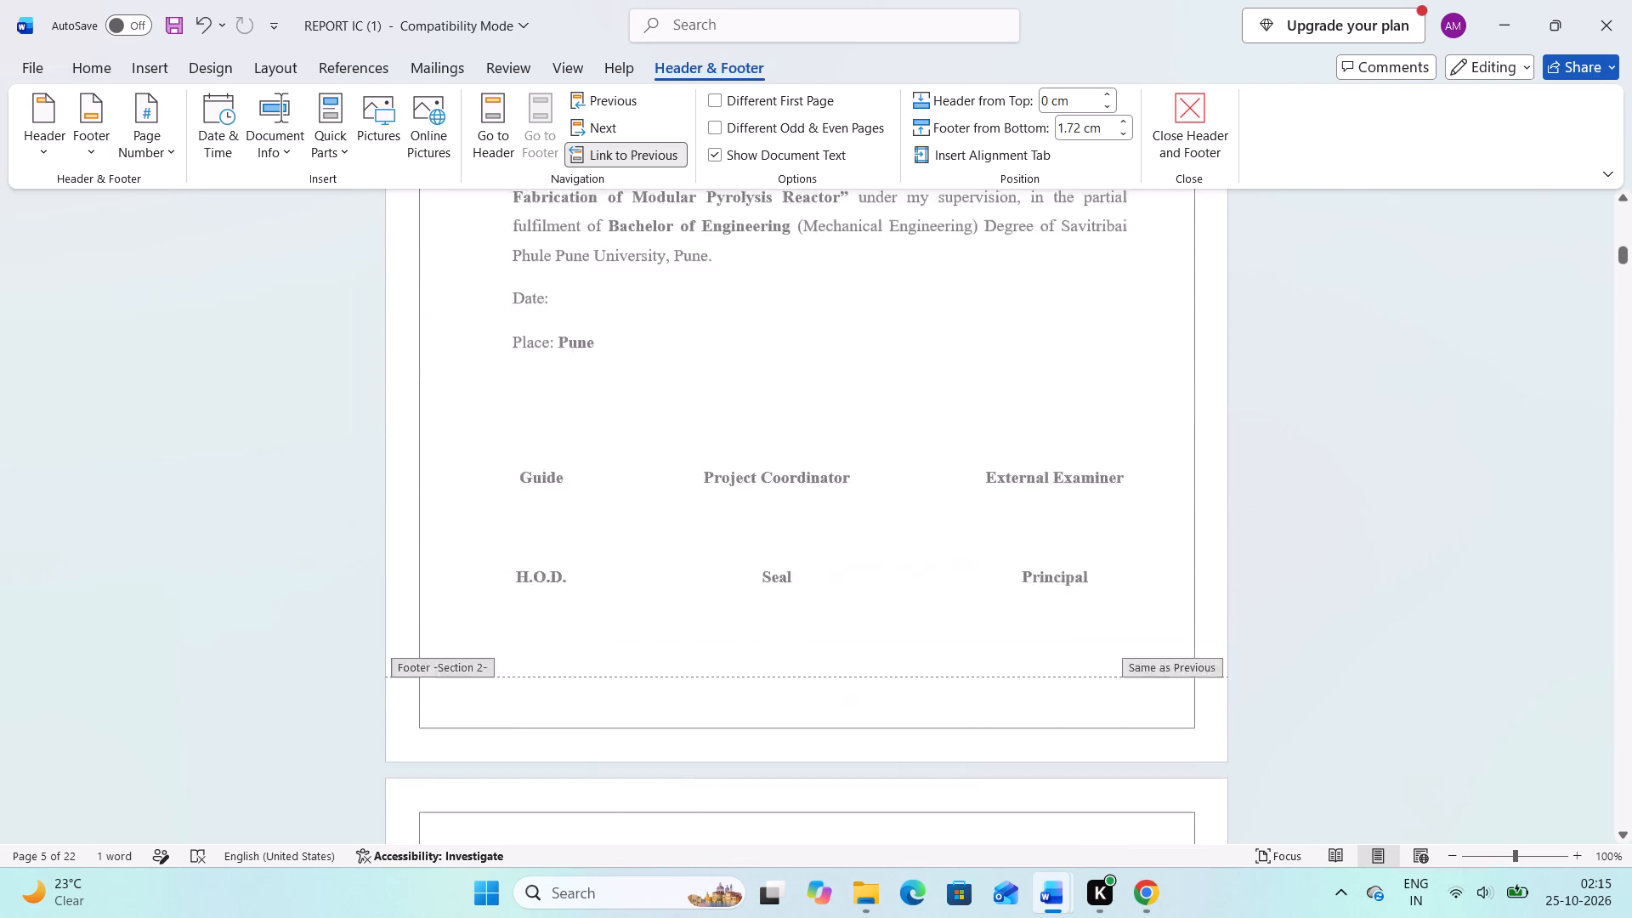
{"action": "scroll", "coordinate": [1158, 433], "scroll_direction": "up", "scroll_amount": 1}
{"action": "scroll", "coordinate": [1158, 433], "scroll_direction": "down", "scroll_amount": 4, "text": "ctrl"}
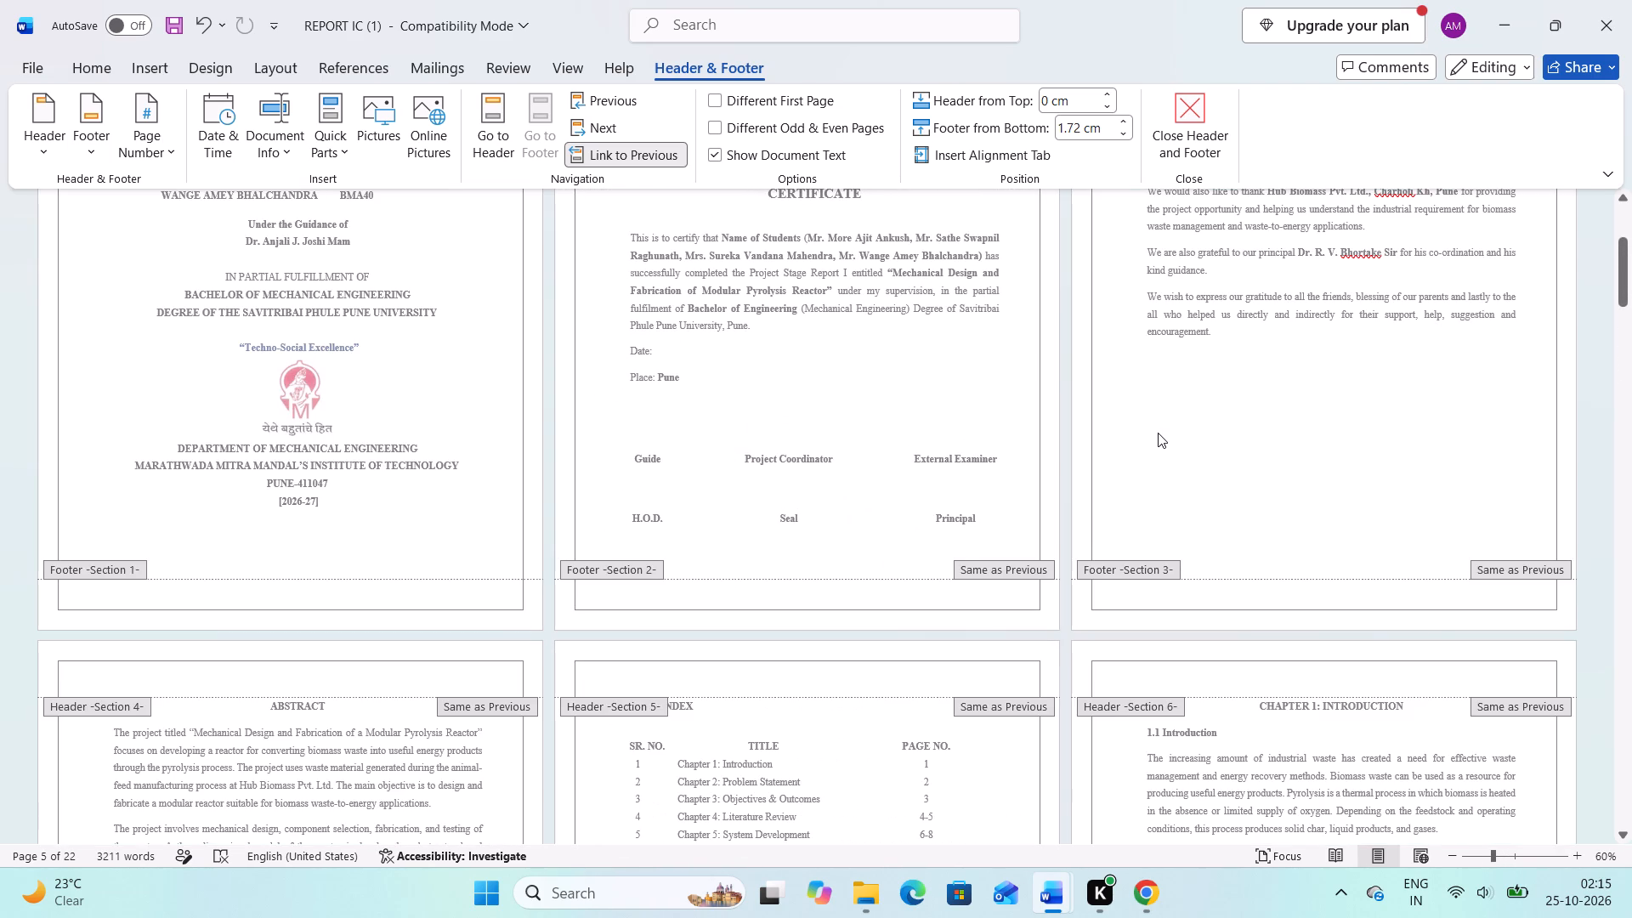
{"action": "scroll", "coordinate": [1158, 433], "scroll_direction": "down", "scroll_amount": 3}
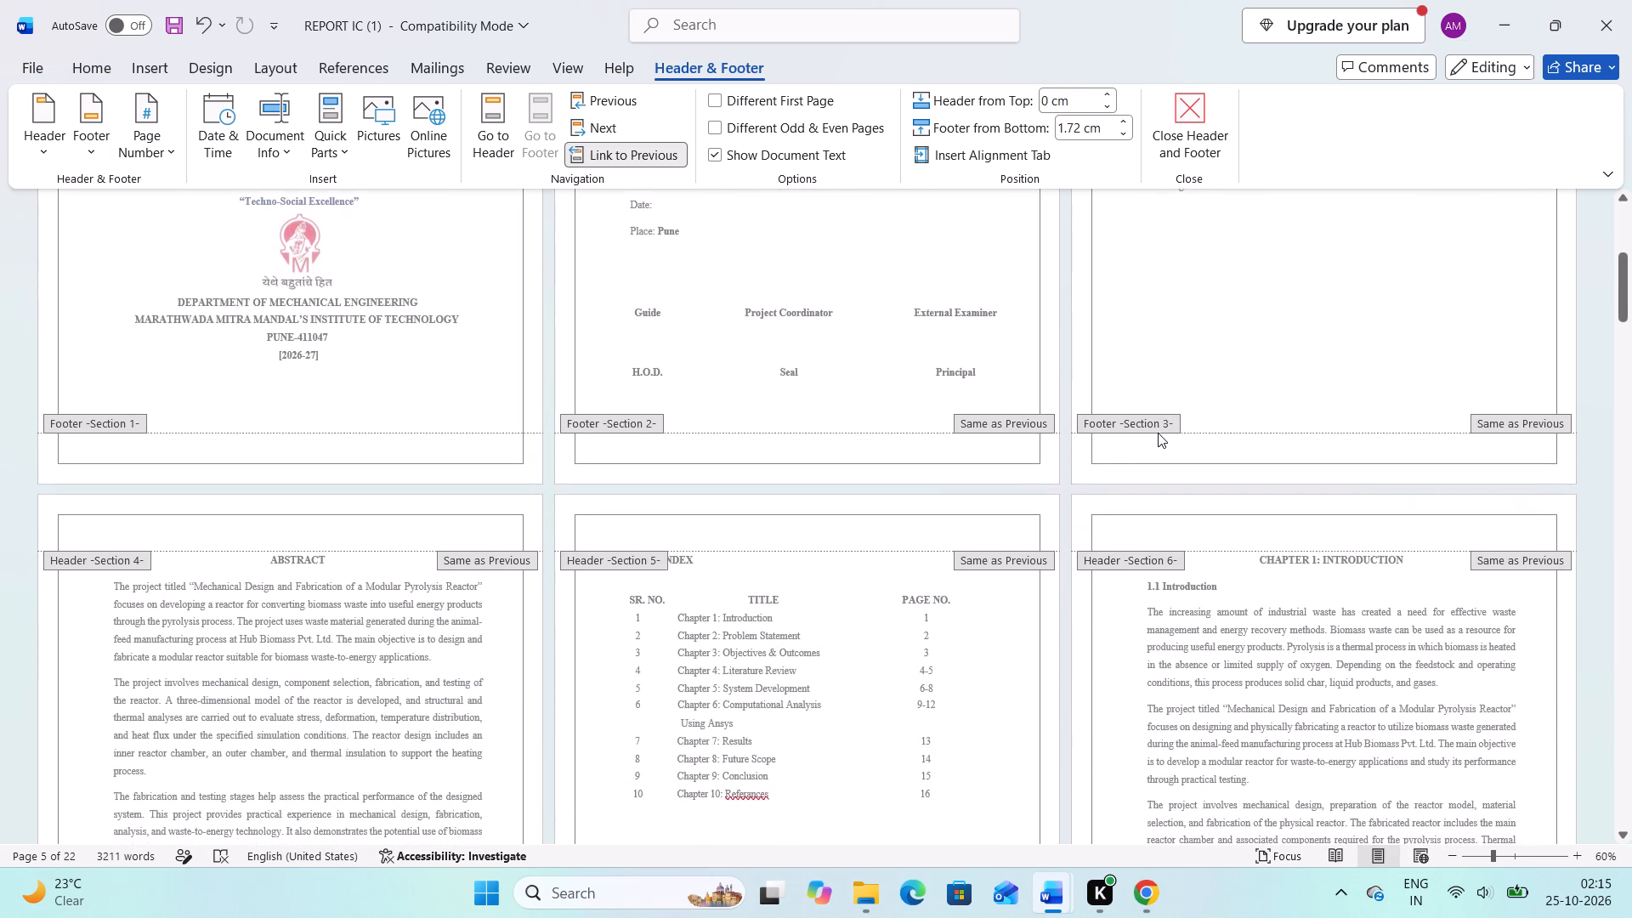
{"action": "scroll", "coordinate": [1158, 433], "scroll_direction": "down", "scroll_amount": 4}
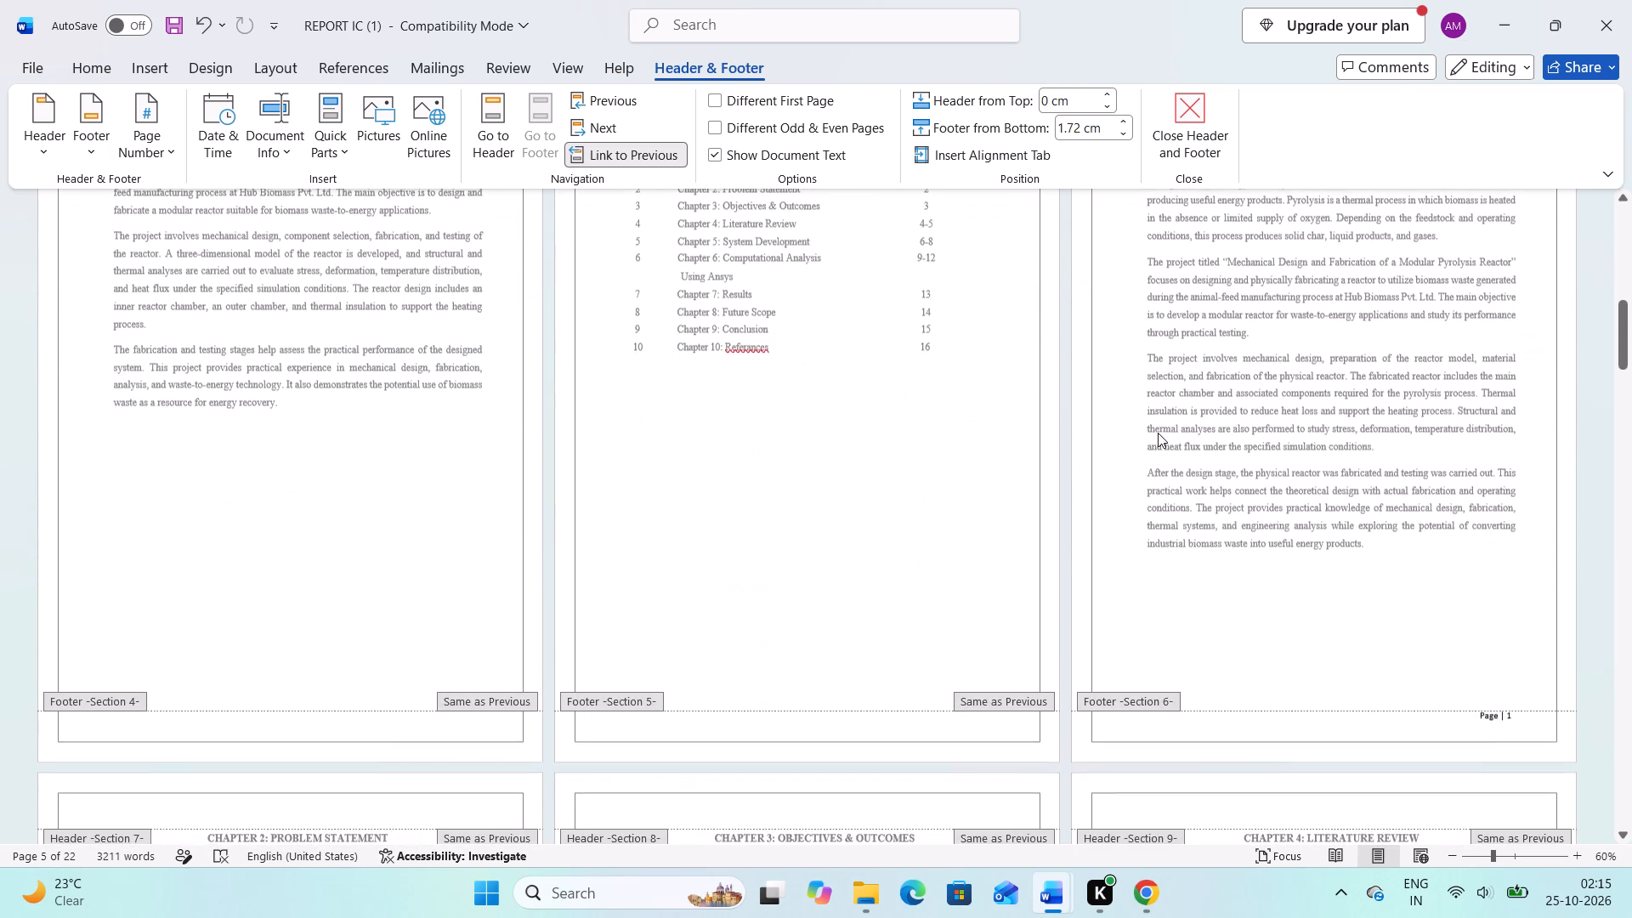
{"action": "scroll", "coordinate": [1158, 433], "scroll_direction": "down", "scroll_amount": 3}
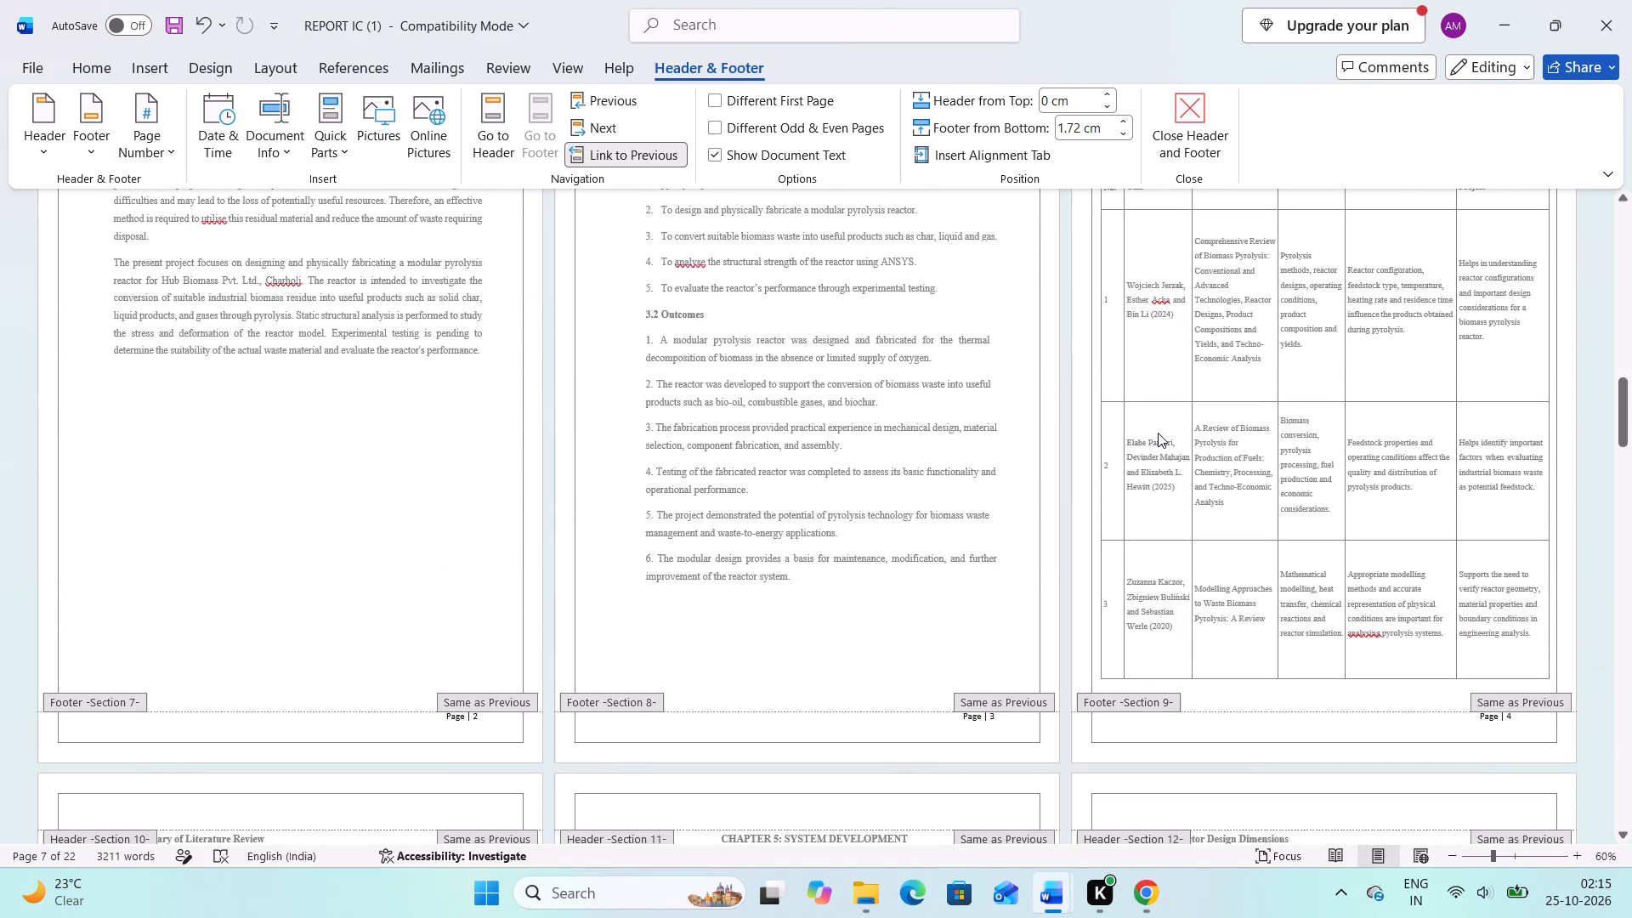
{"action": "scroll", "coordinate": [1158, 433], "scroll_direction": "up", "scroll_amount": 5, "text": "ctrl"}
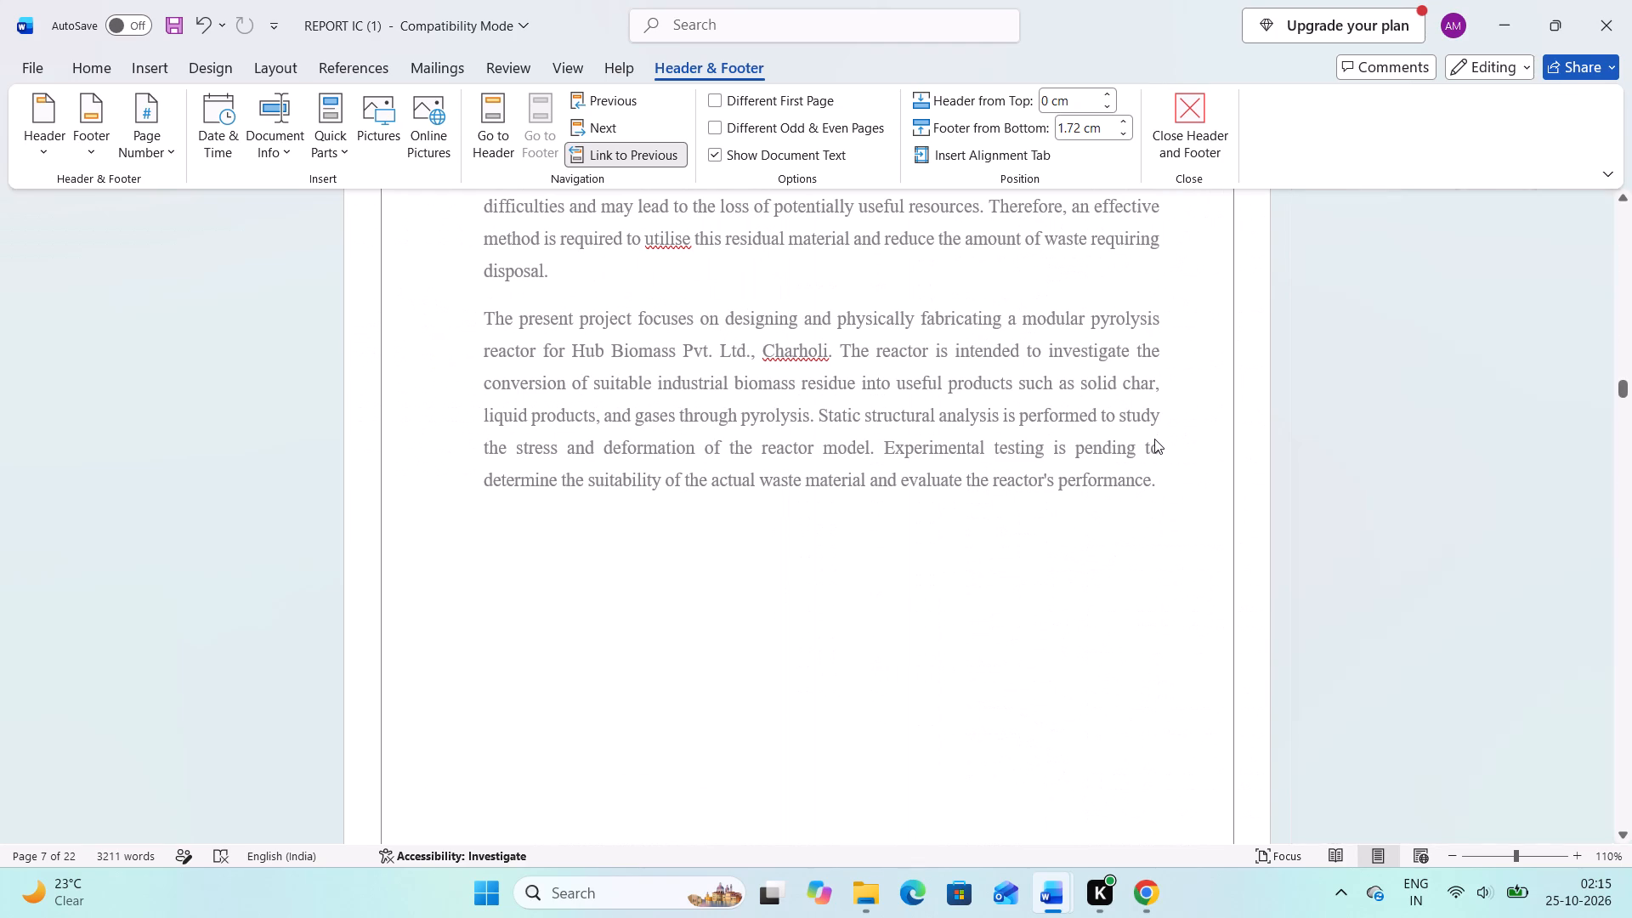
{"action": "double_click", "coordinate": [948, 377]}
{"action": "scroll", "coordinate": [948, 377], "scroll_direction": "down", "scroll_amount": 4, "text": "ctrl"}
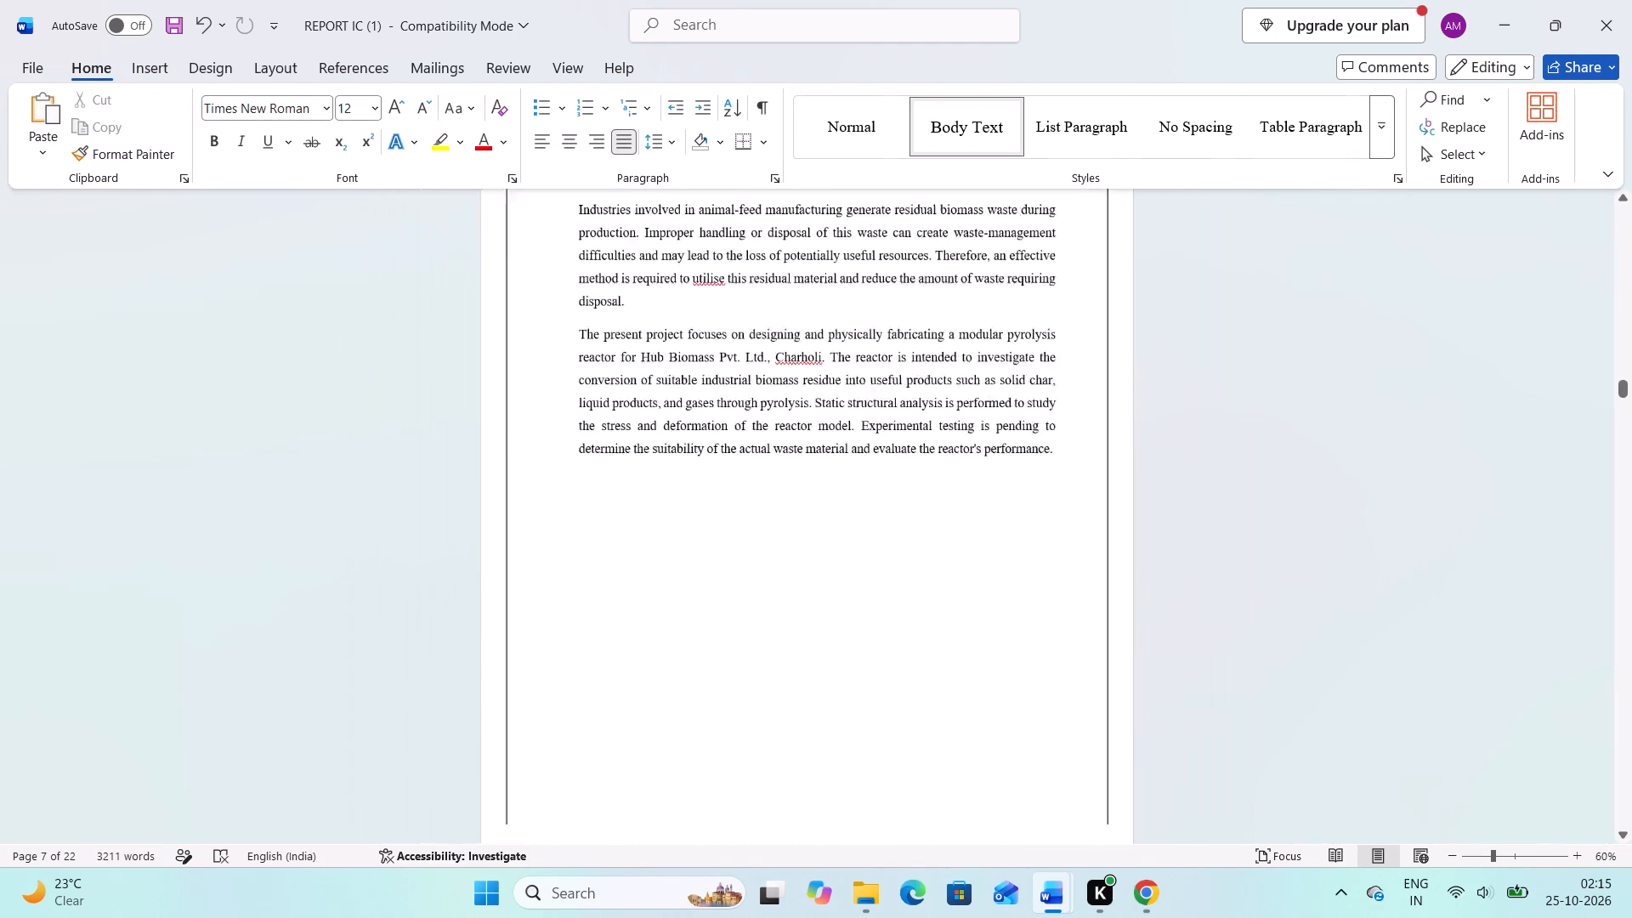
Check the page layout and footer numbering from the title page through Chapter 4.
{"action": "scroll", "coordinate": [948, 377], "scroll_direction": "down", "scroll_amount": 2, "text": "ctrl"}
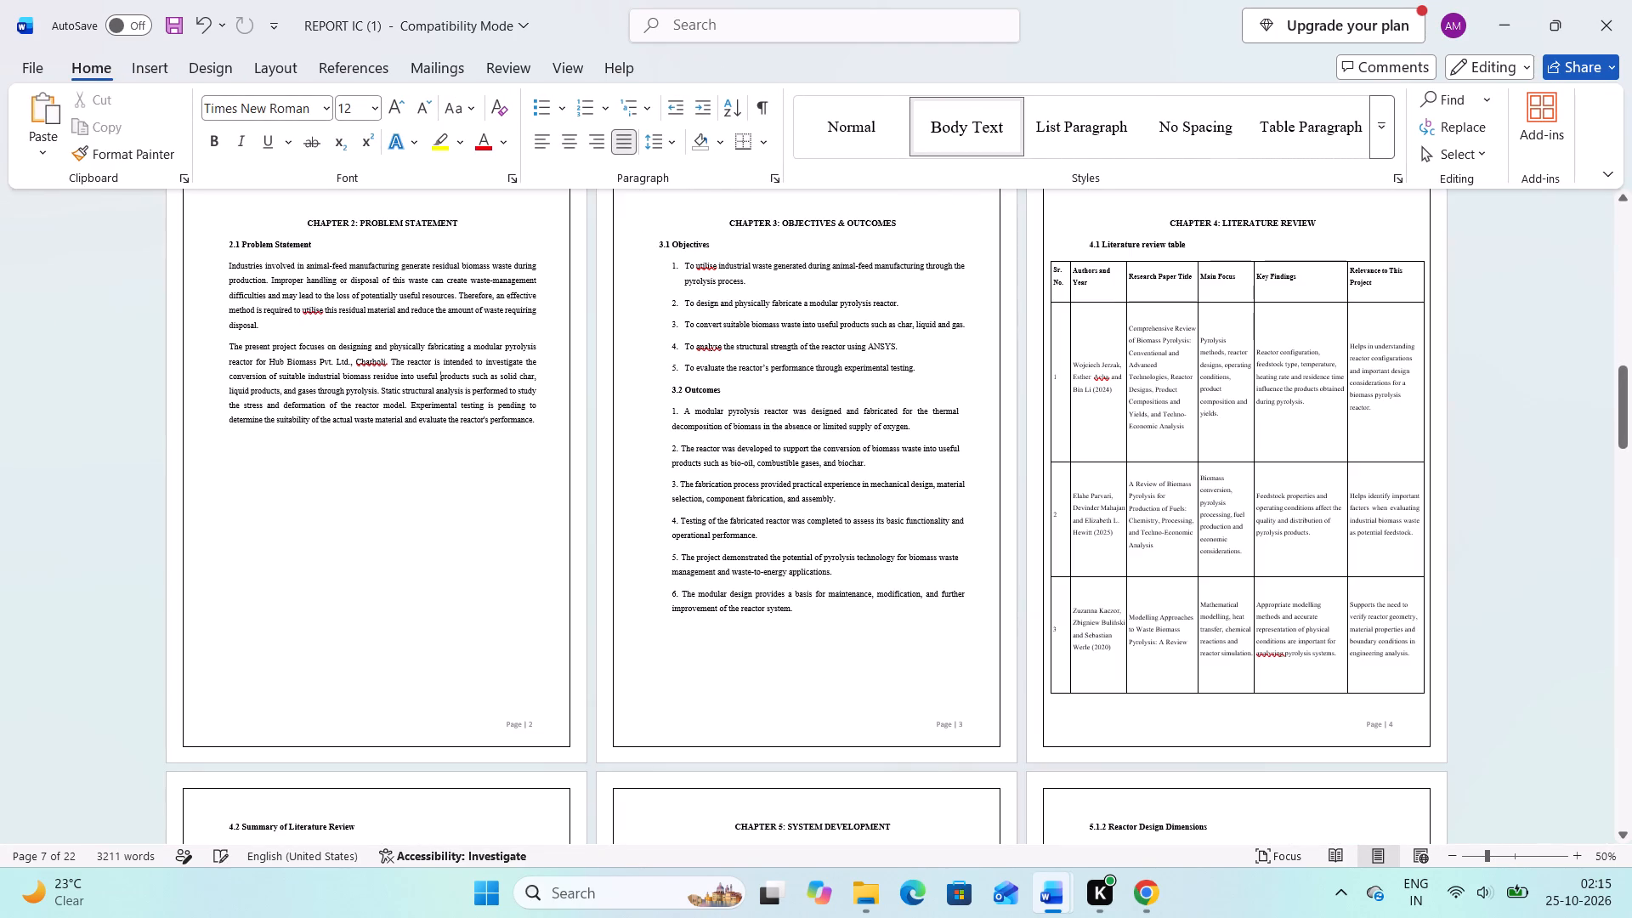
{"action": "scroll", "coordinate": [948, 377], "scroll_direction": "up", "scroll_amount": 9}
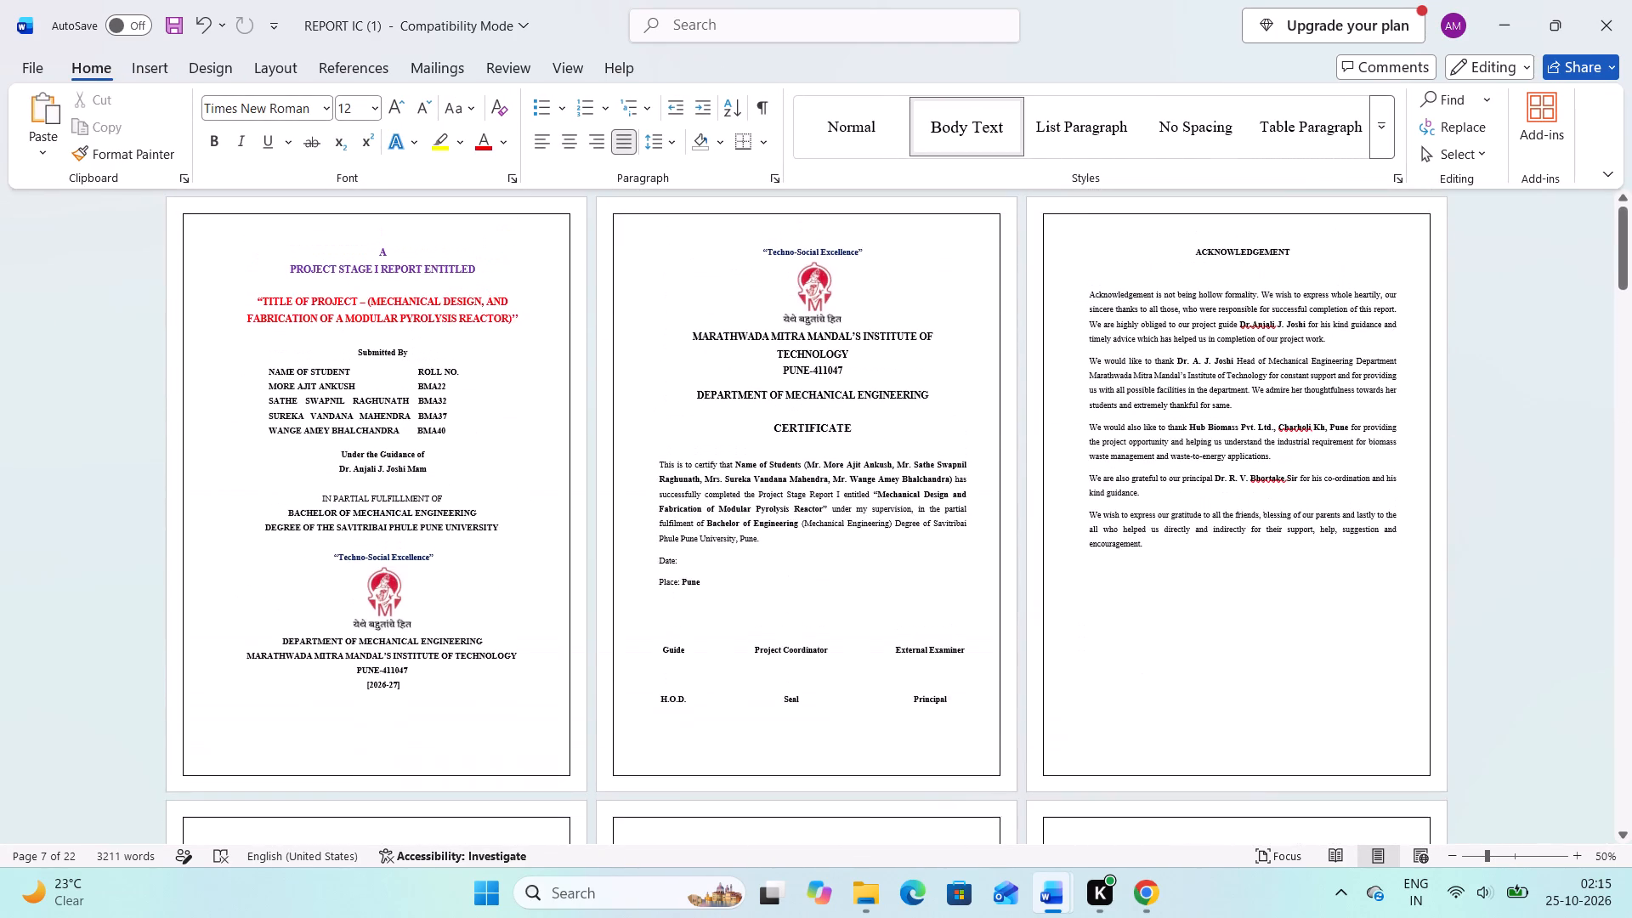
{"action": "scroll", "coordinate": [948, 377], "scroll_direction": "down", "scroll_amount": 3}
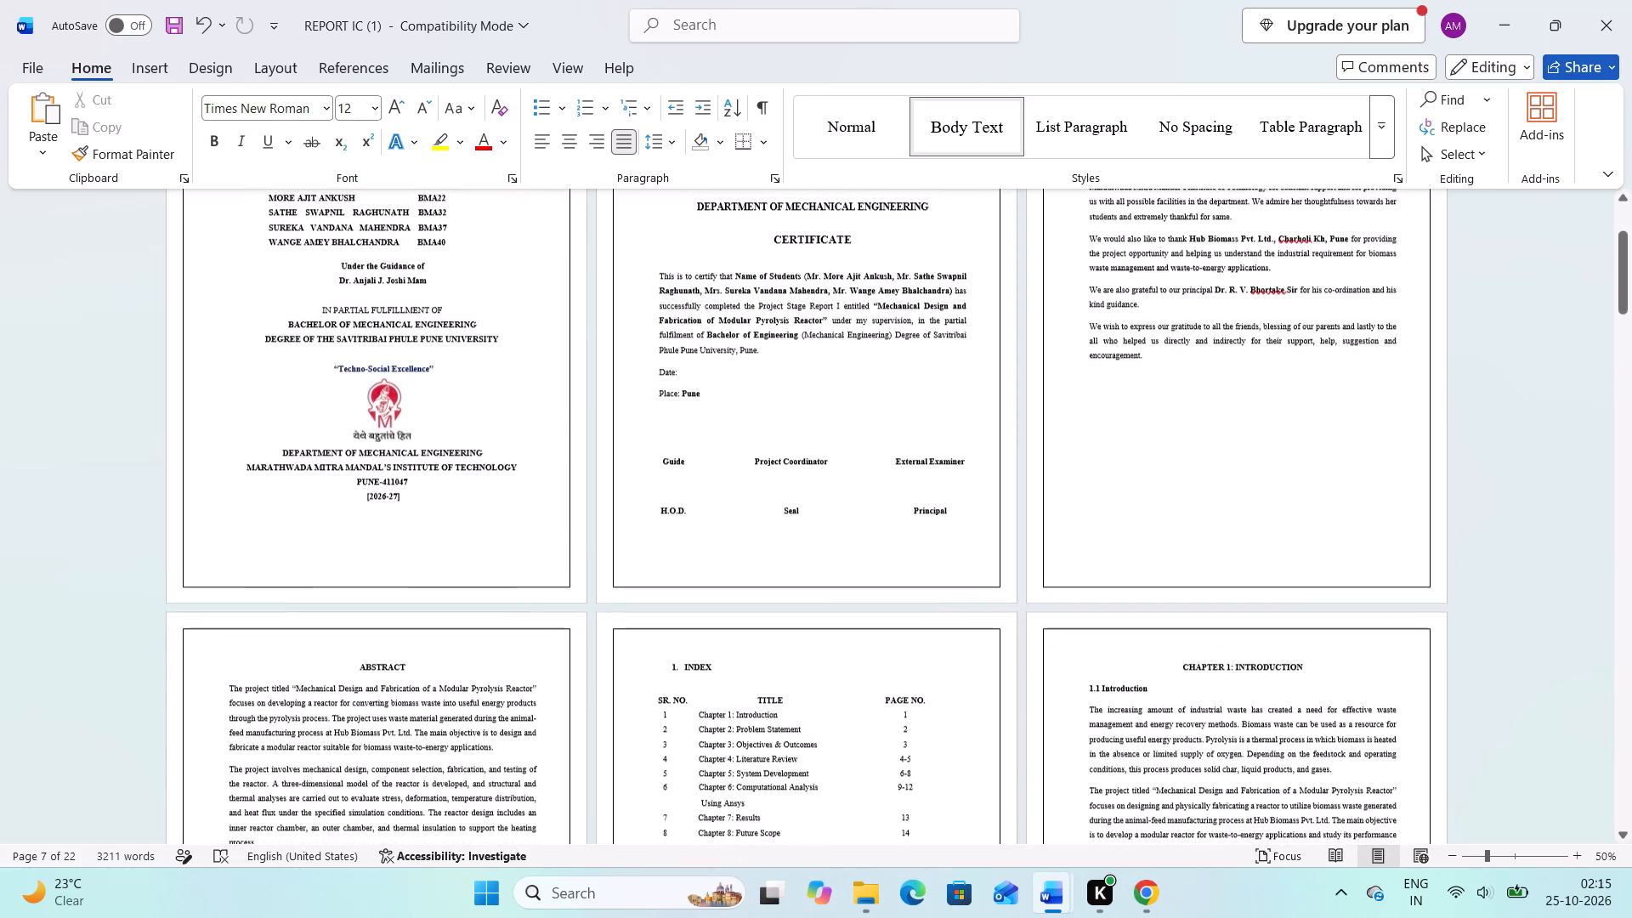
{"action": "scroll", "coordinate": [948, 377], "scroll_direction": "down", "scroll_amount": 3}
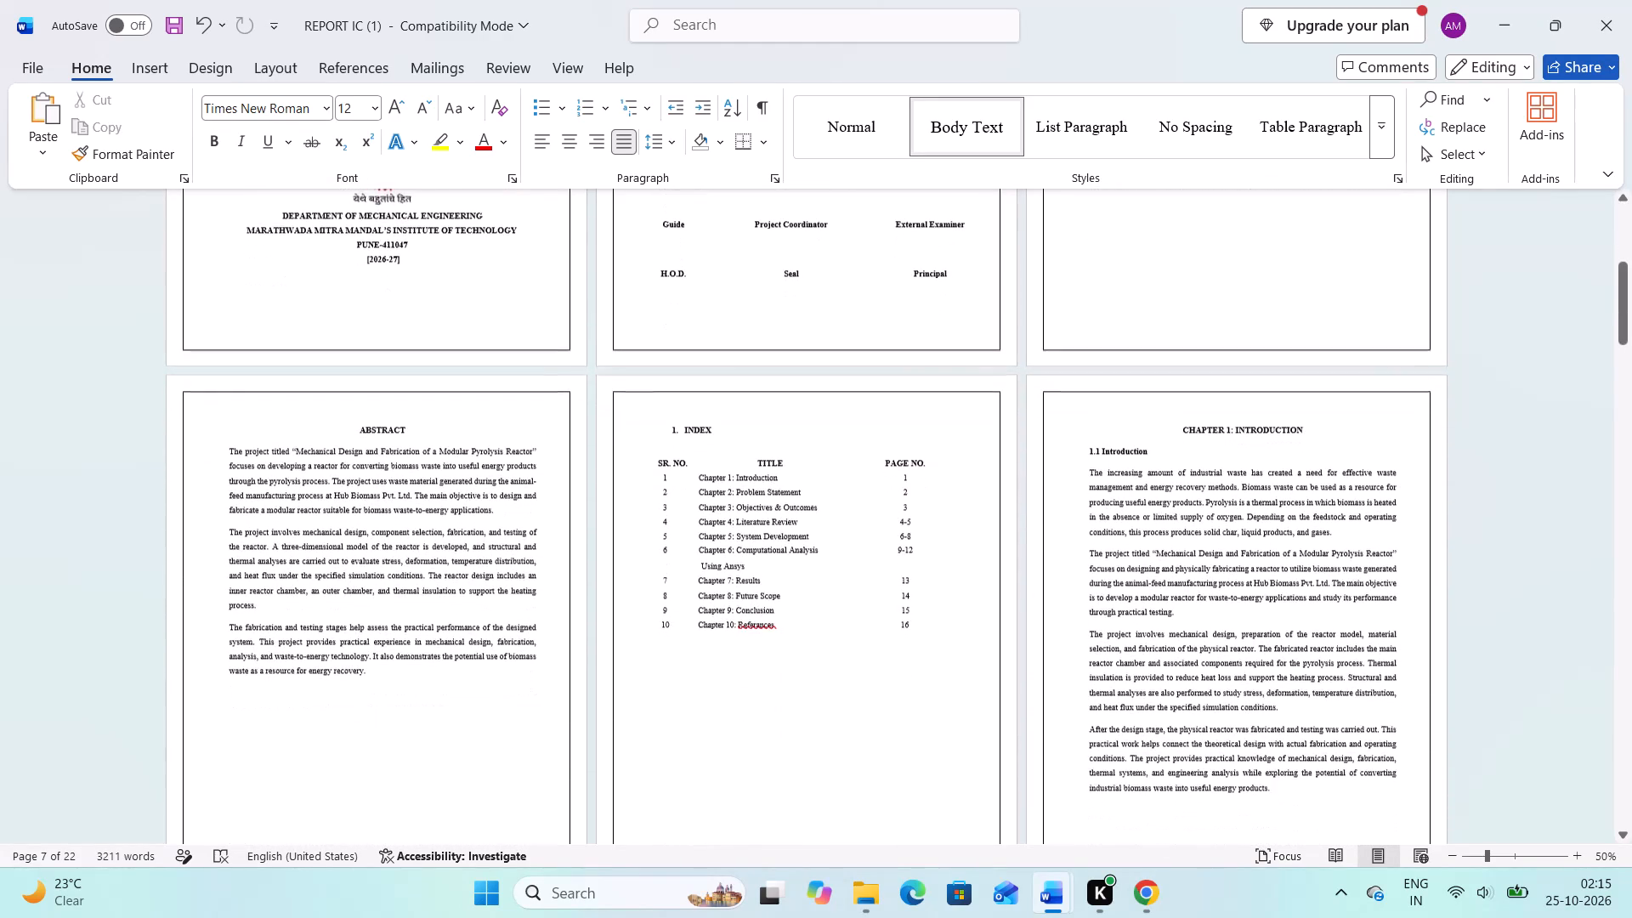
{"action": "scroll", "coordinate": [948, 377], "scroll_direction": "down", "scroll_amount": 7}
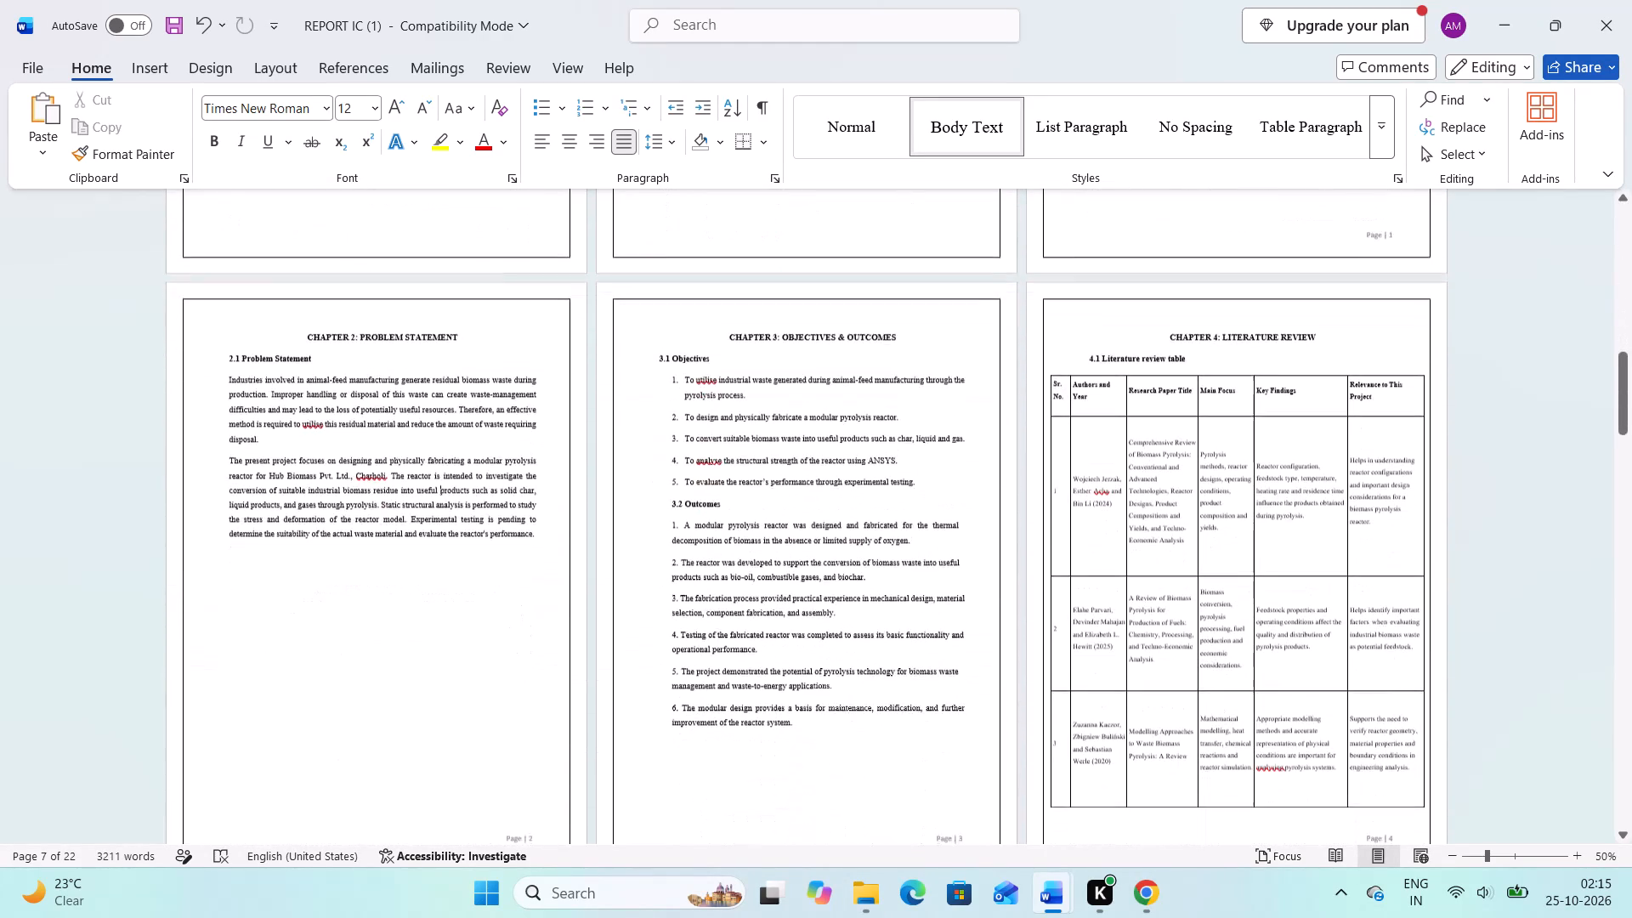
{"action": "scroll", "coordinate": [948, 377], "scroll_direction": "down", "scroll_amount": 2}
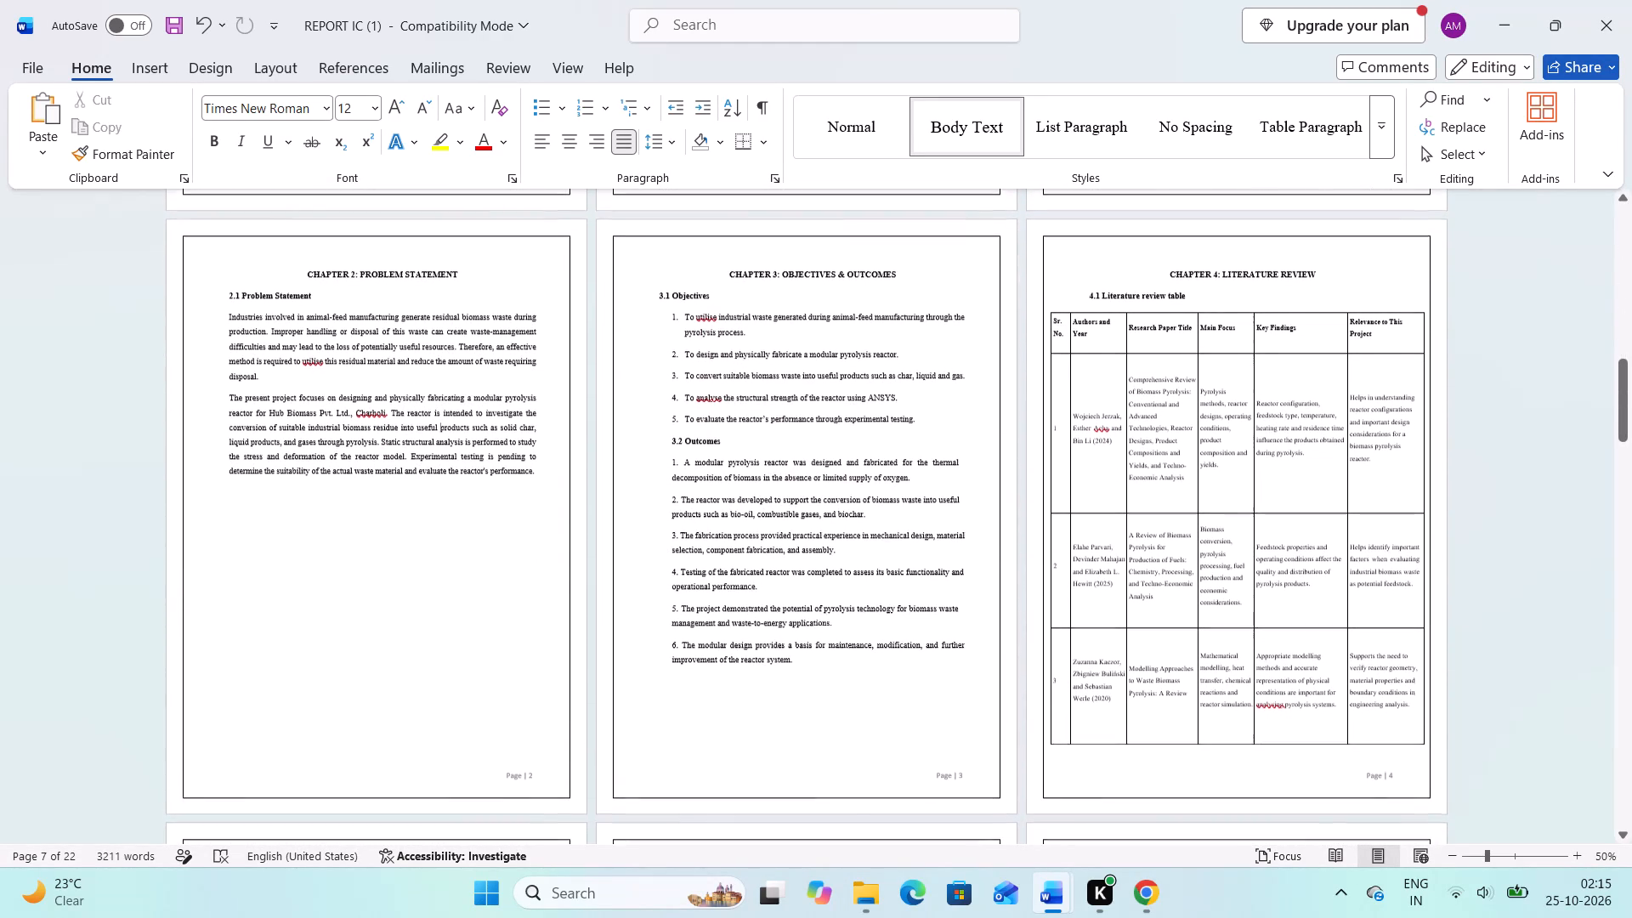
{"action": "scroll", "coordinate": [948, 377], "scroll_direction": "down", "scroll_amount": 1}
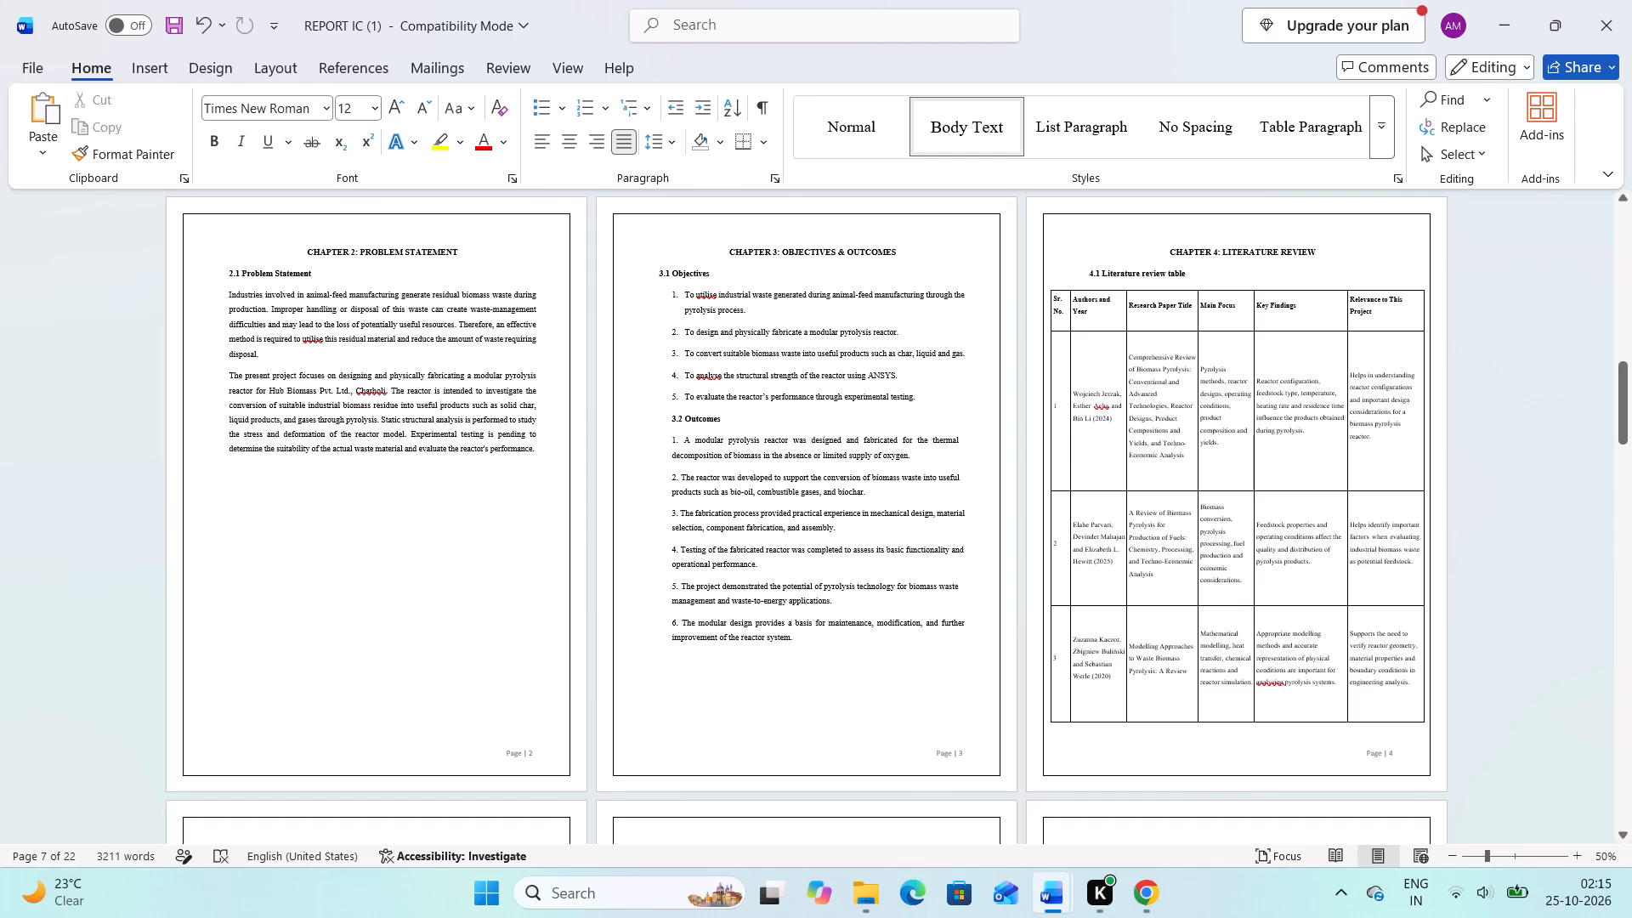
{"action": "scroll", "coordinate": [948, 377], "scroll_direction": "down", "scroll_amount": 1}
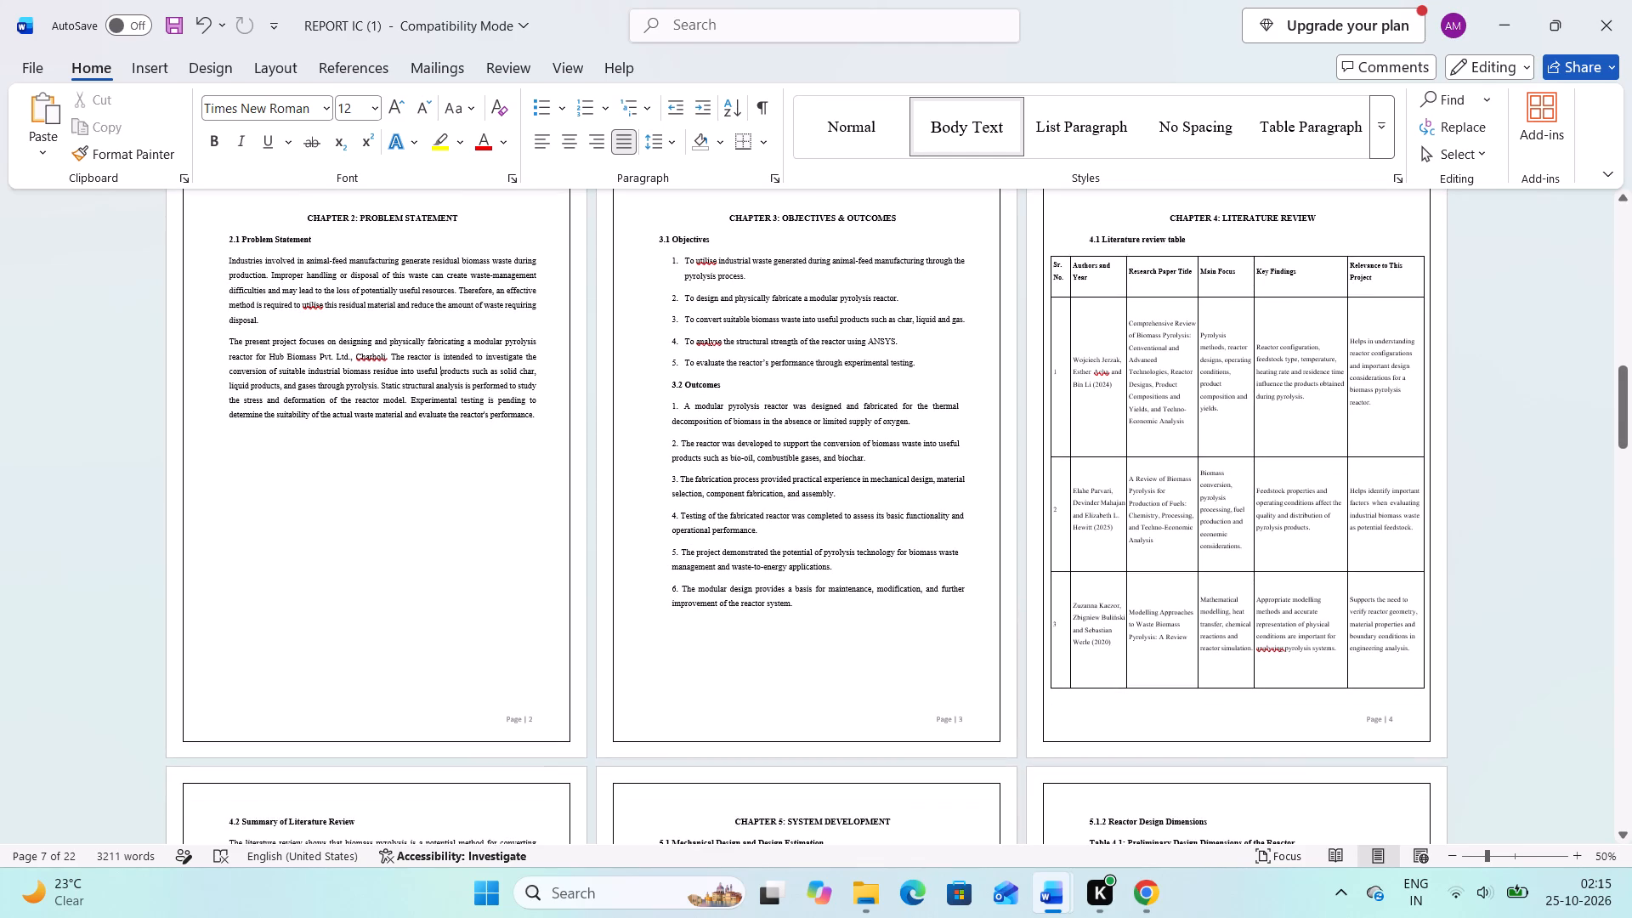
{"action": "scroll", "coordinate": [948, 377], "scroll_direction": "down", "scroll_amount": 1}
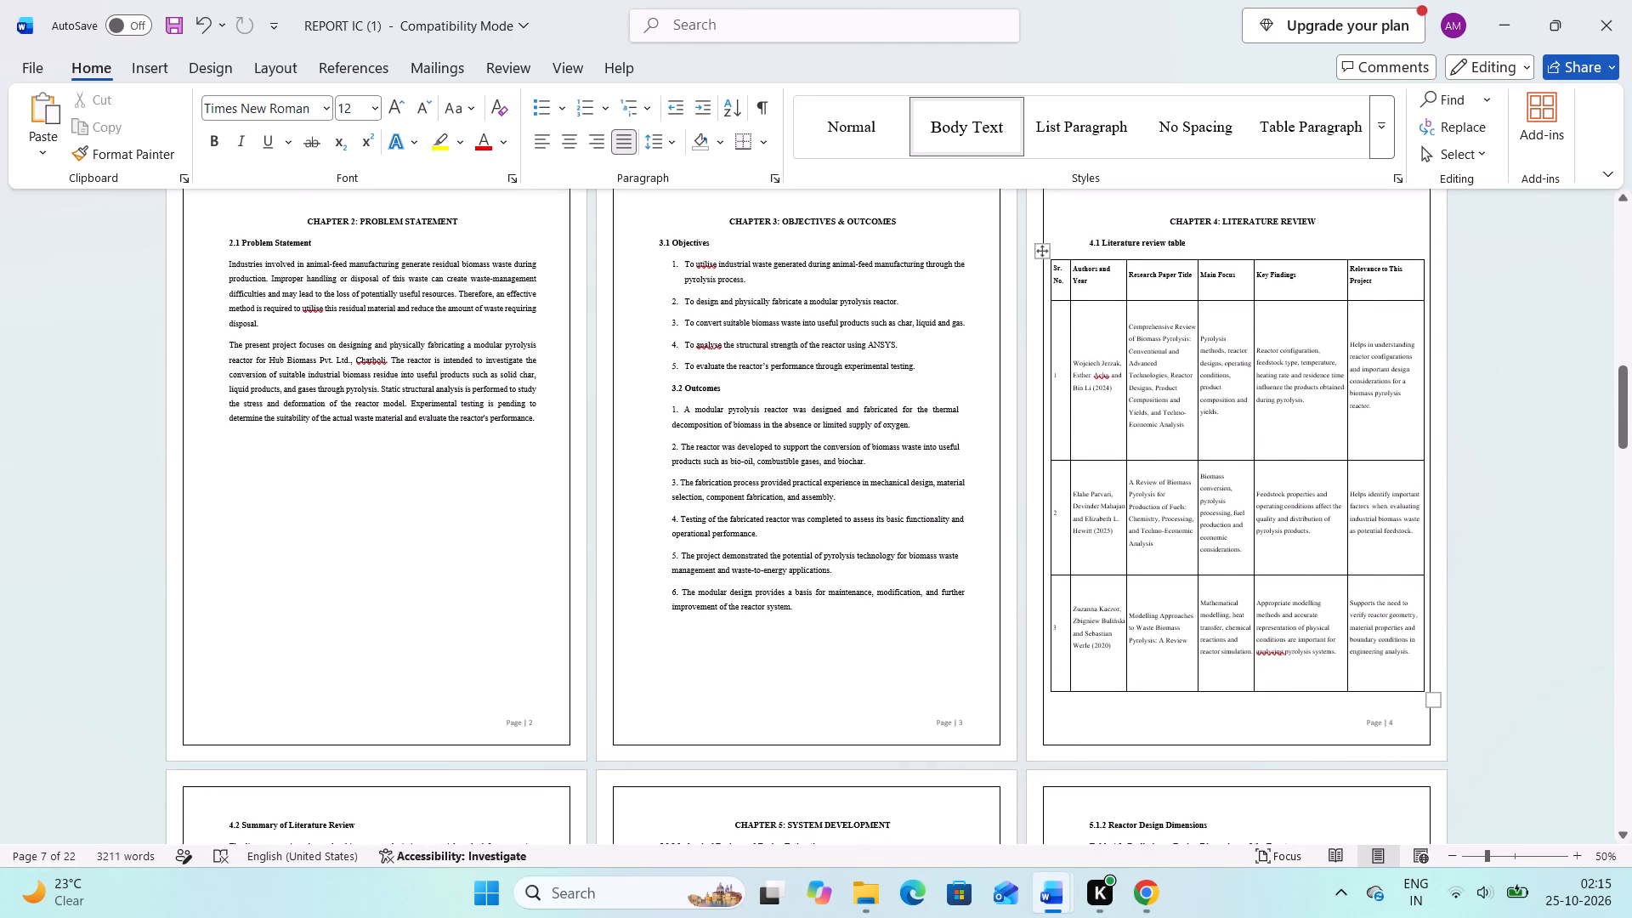
Examine the pages and footers of Chapters 2 through 5 at a closer view.
{"action": "scroll", "coordinate": [1309, 672], "scroll_direction": "up", "scroll_amount": 6, "text": "ctrl"}
{"action": "scroll", "coordinate": [1309, 672], "scroll_direction": "left", "scroll_amount": 3}
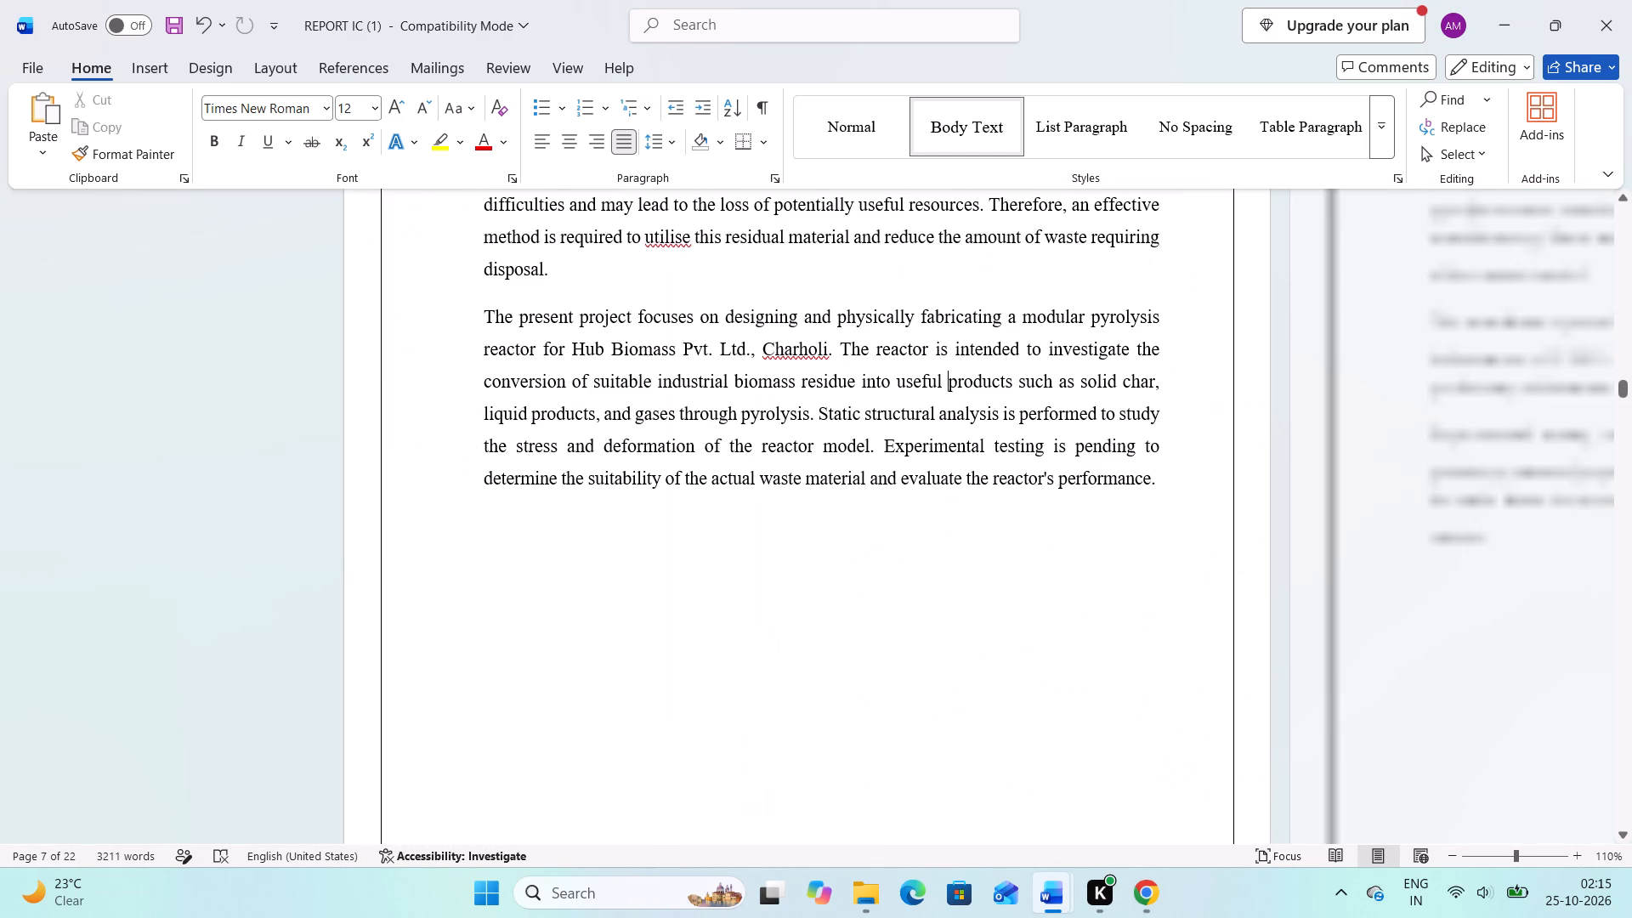
{"action": "scroll", "coordinate": [1309, 672], "scroll_direction": "left", "scroll_amount": 1}
{"action": "left_click", "coordinate": [1617, 581]}
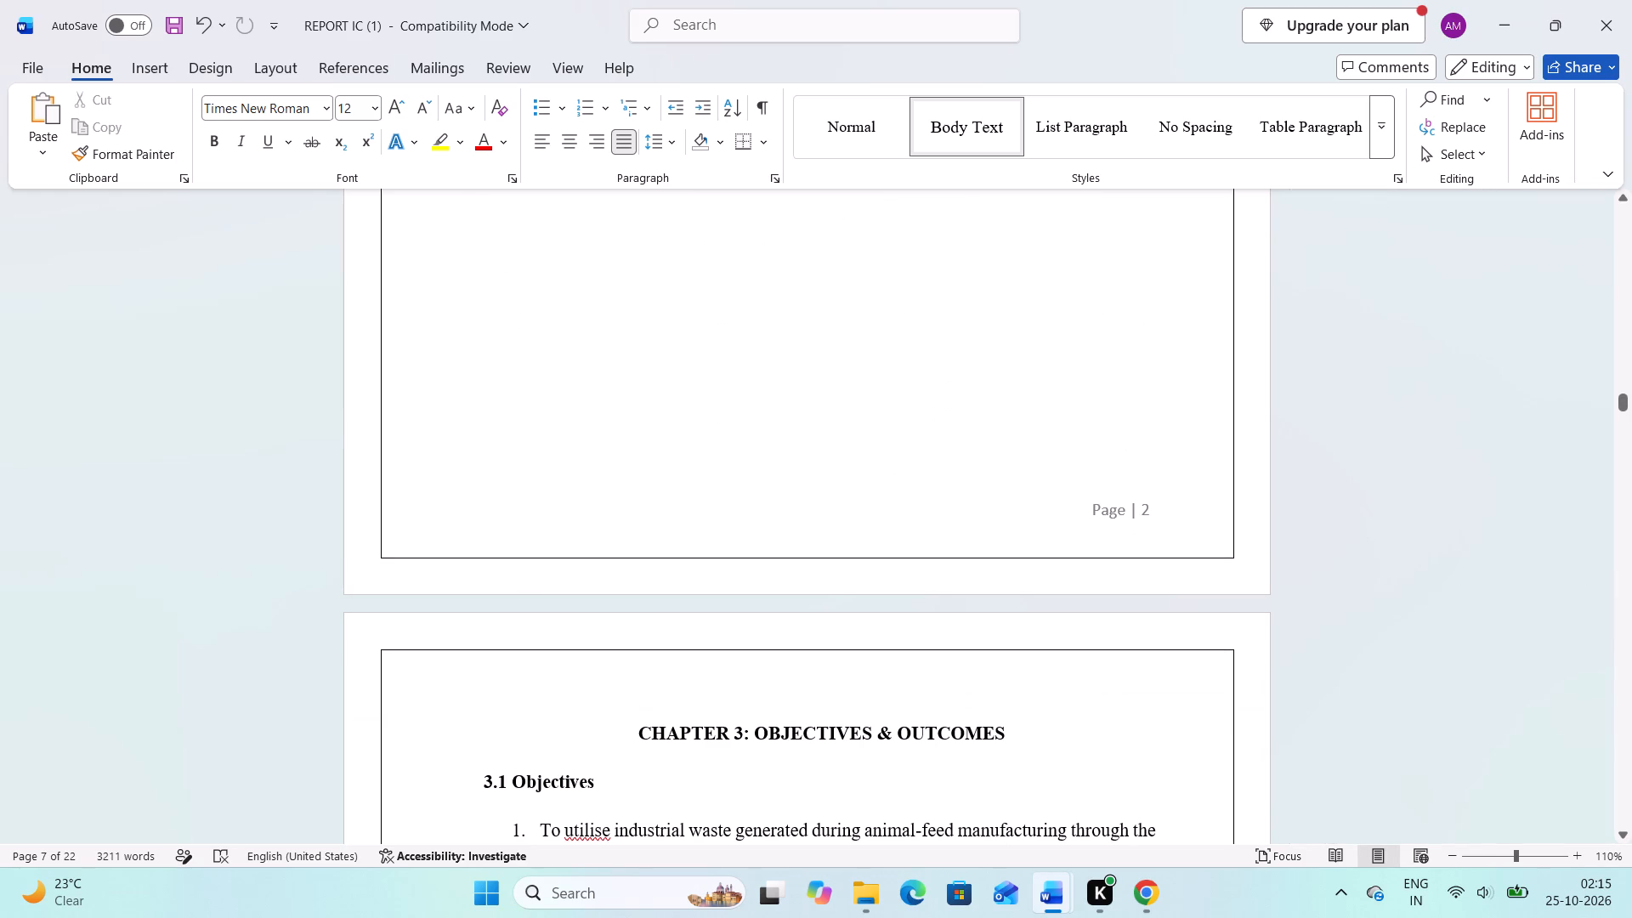
{"action": "scroll", "coordinate": [1053, 376], "scroll_direction": "down", "scroll_amount": 8}
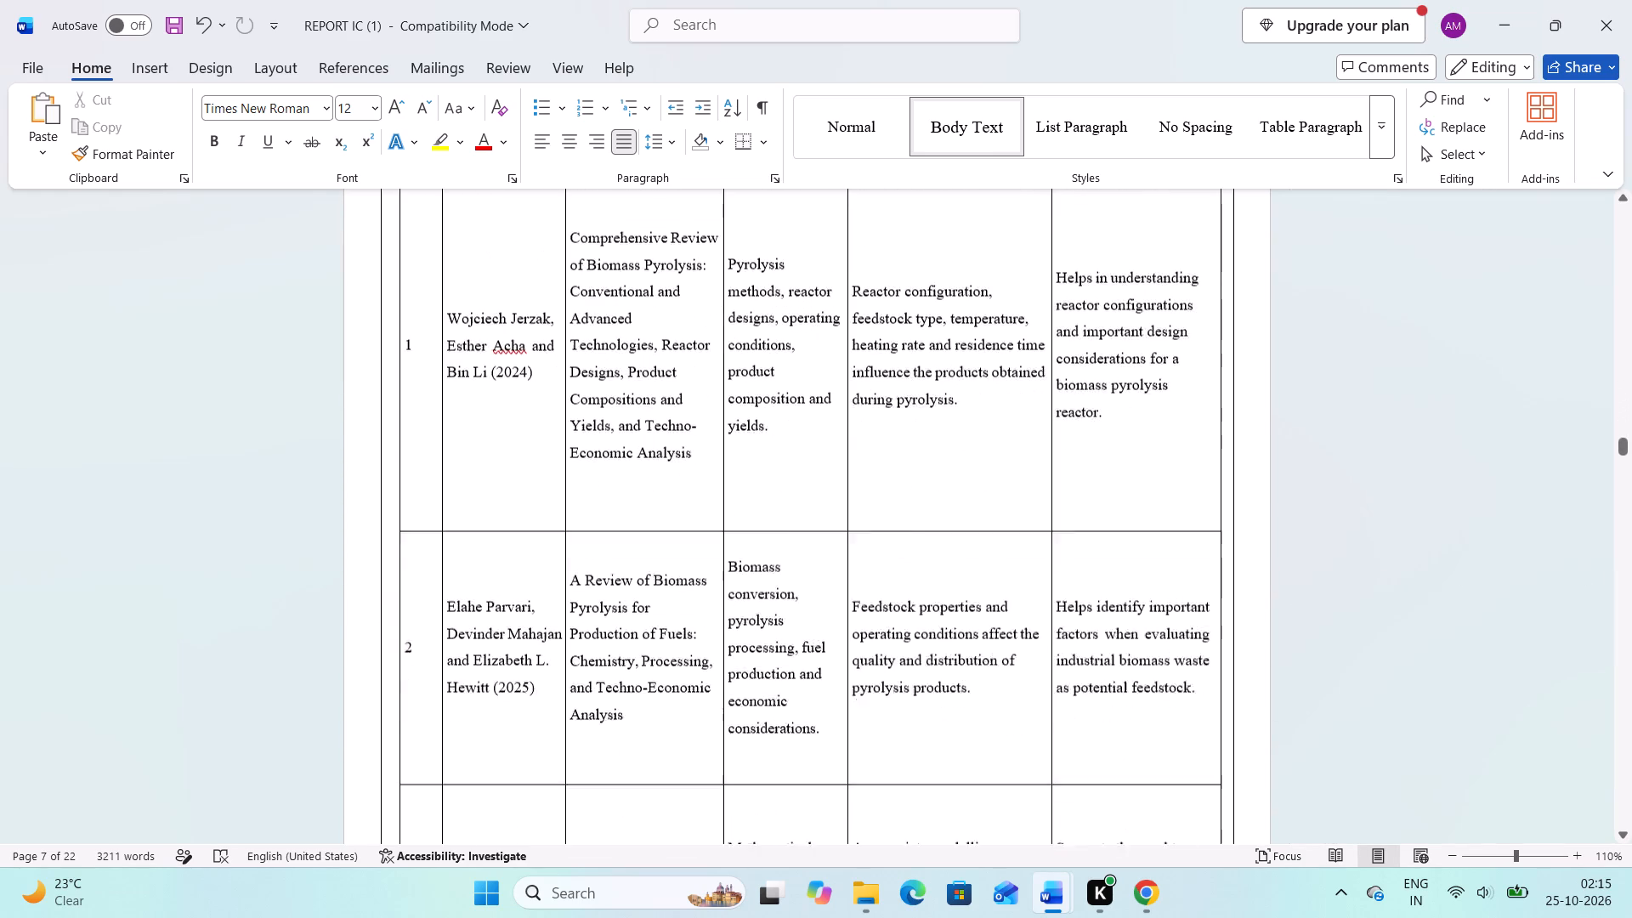
{"action": "scroll", "coordinate": [1053, 376], "scroll_direction": "down", "scroll_amount": 5}
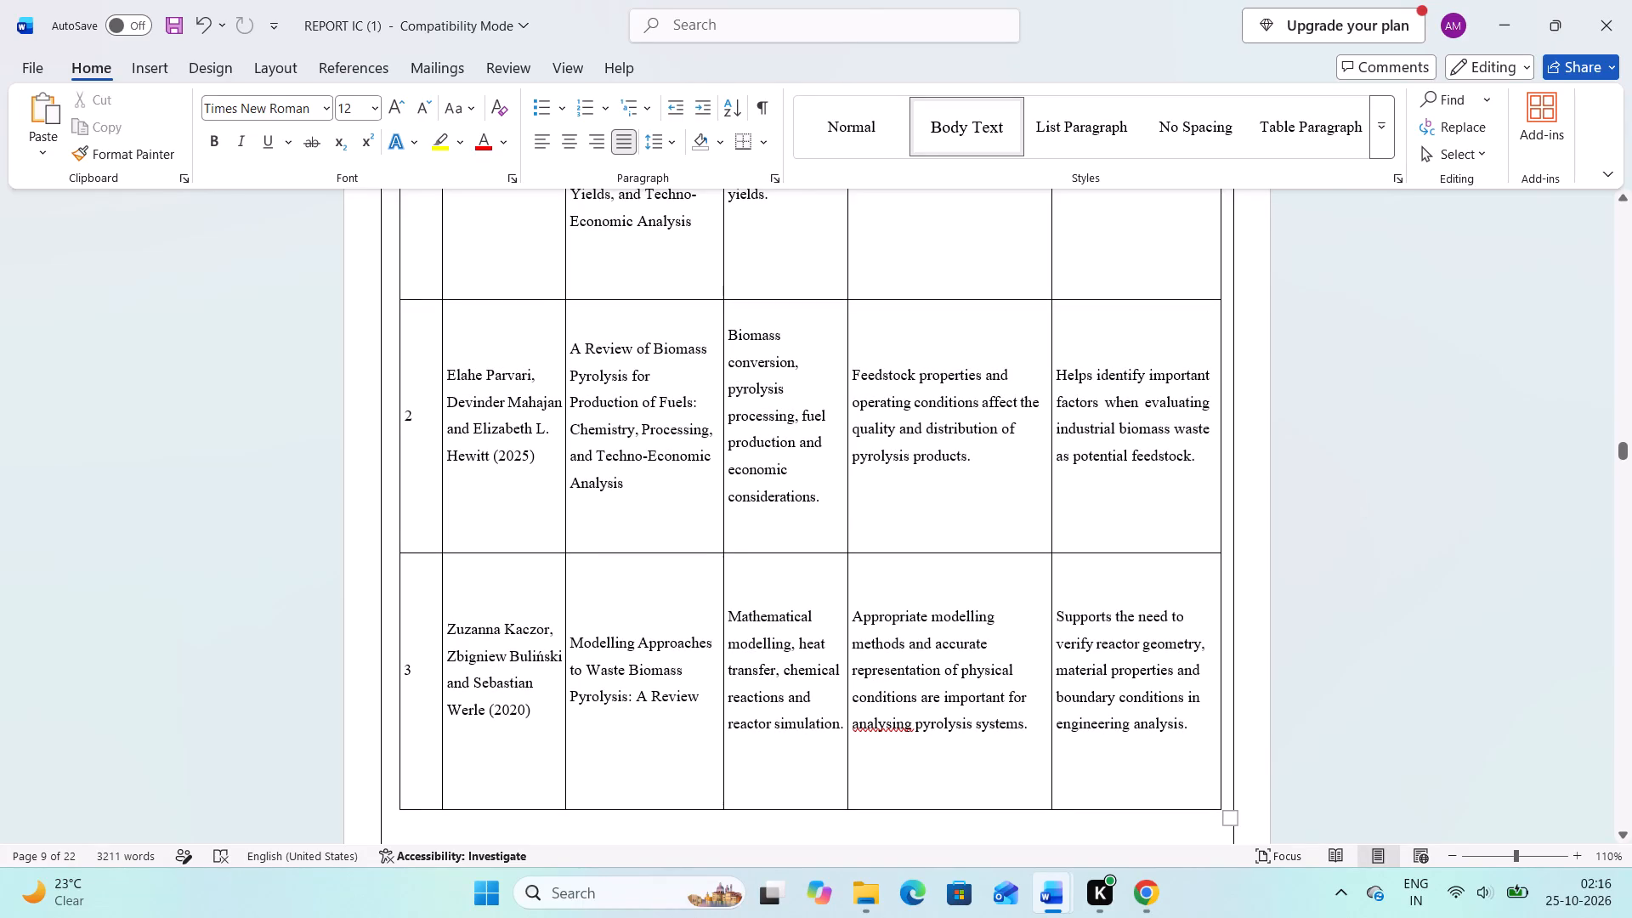
{"action": "scroll", "coordinate": [1053, 376], "scroll_direction": "down", "scroll_amount": 3, "text": "ctrl"}
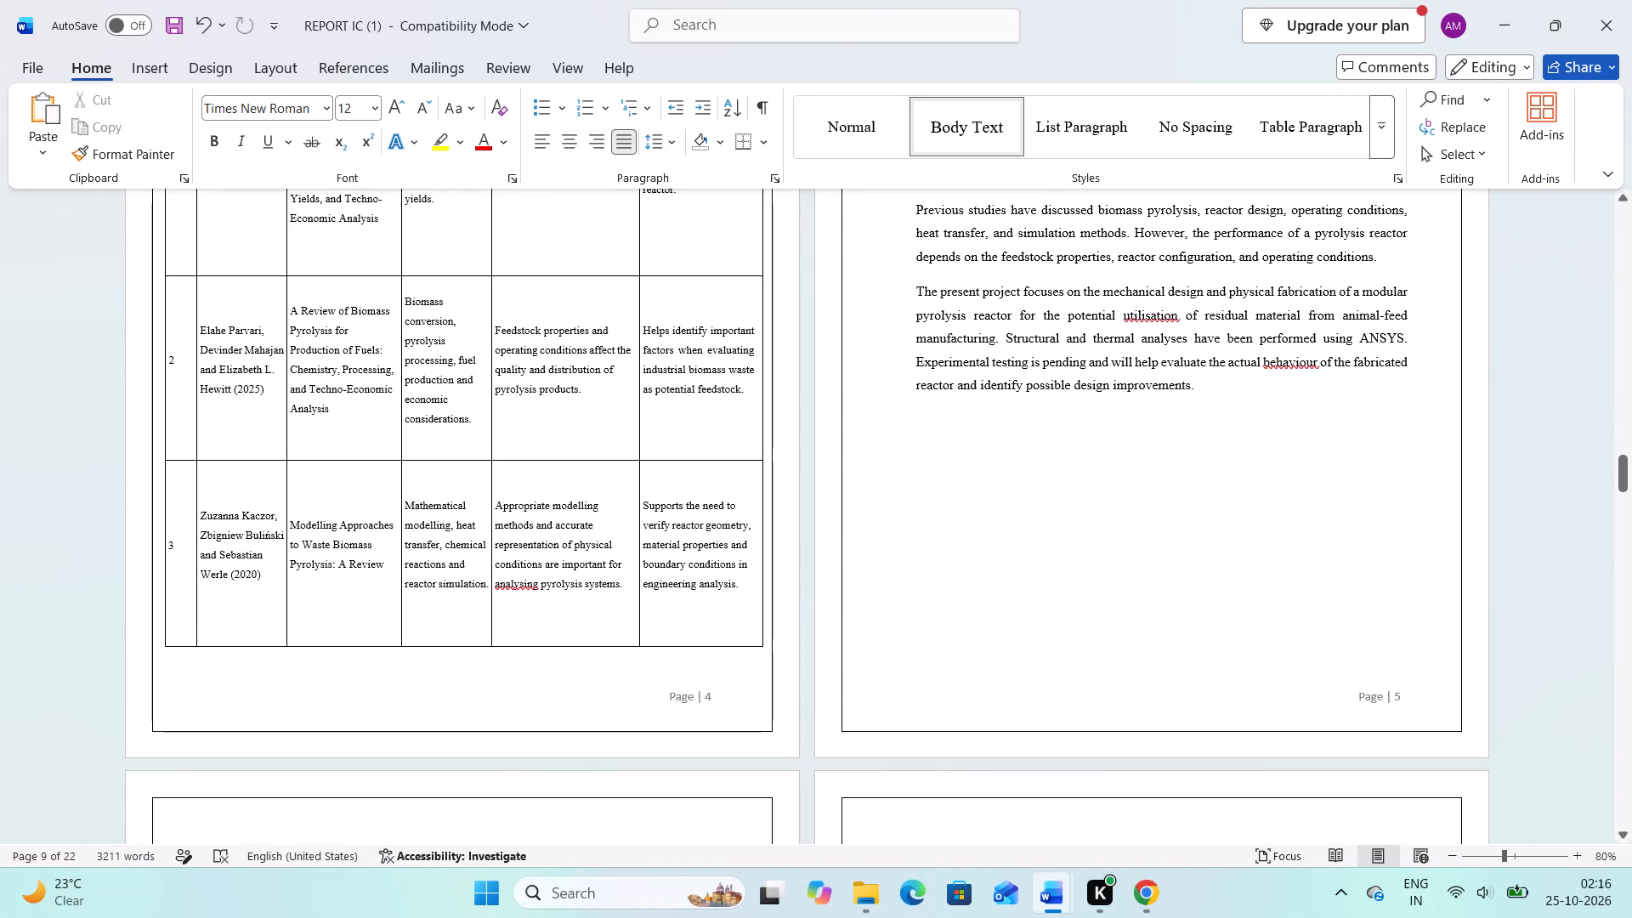
{"action": "scroll", "coordinate": [1053, 376], "scroll_direction": "down", "scroll_amount": 5}
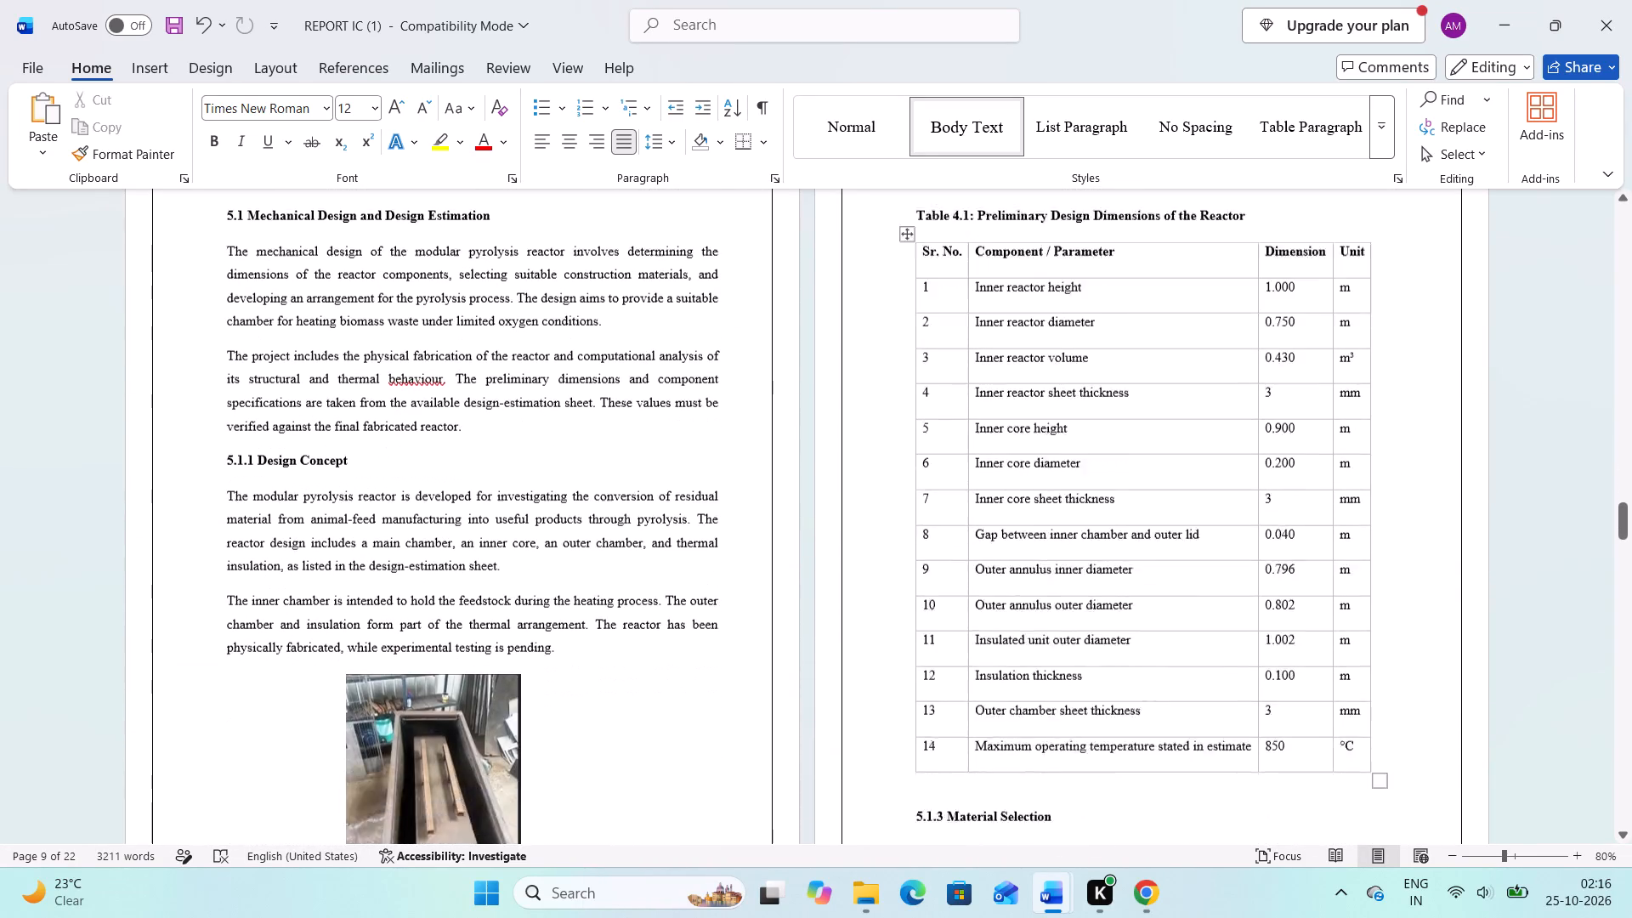
{"action": "scroll", "coordinate": [1053, 376], "scroll_direction": "down", "scroll_amount": 4}
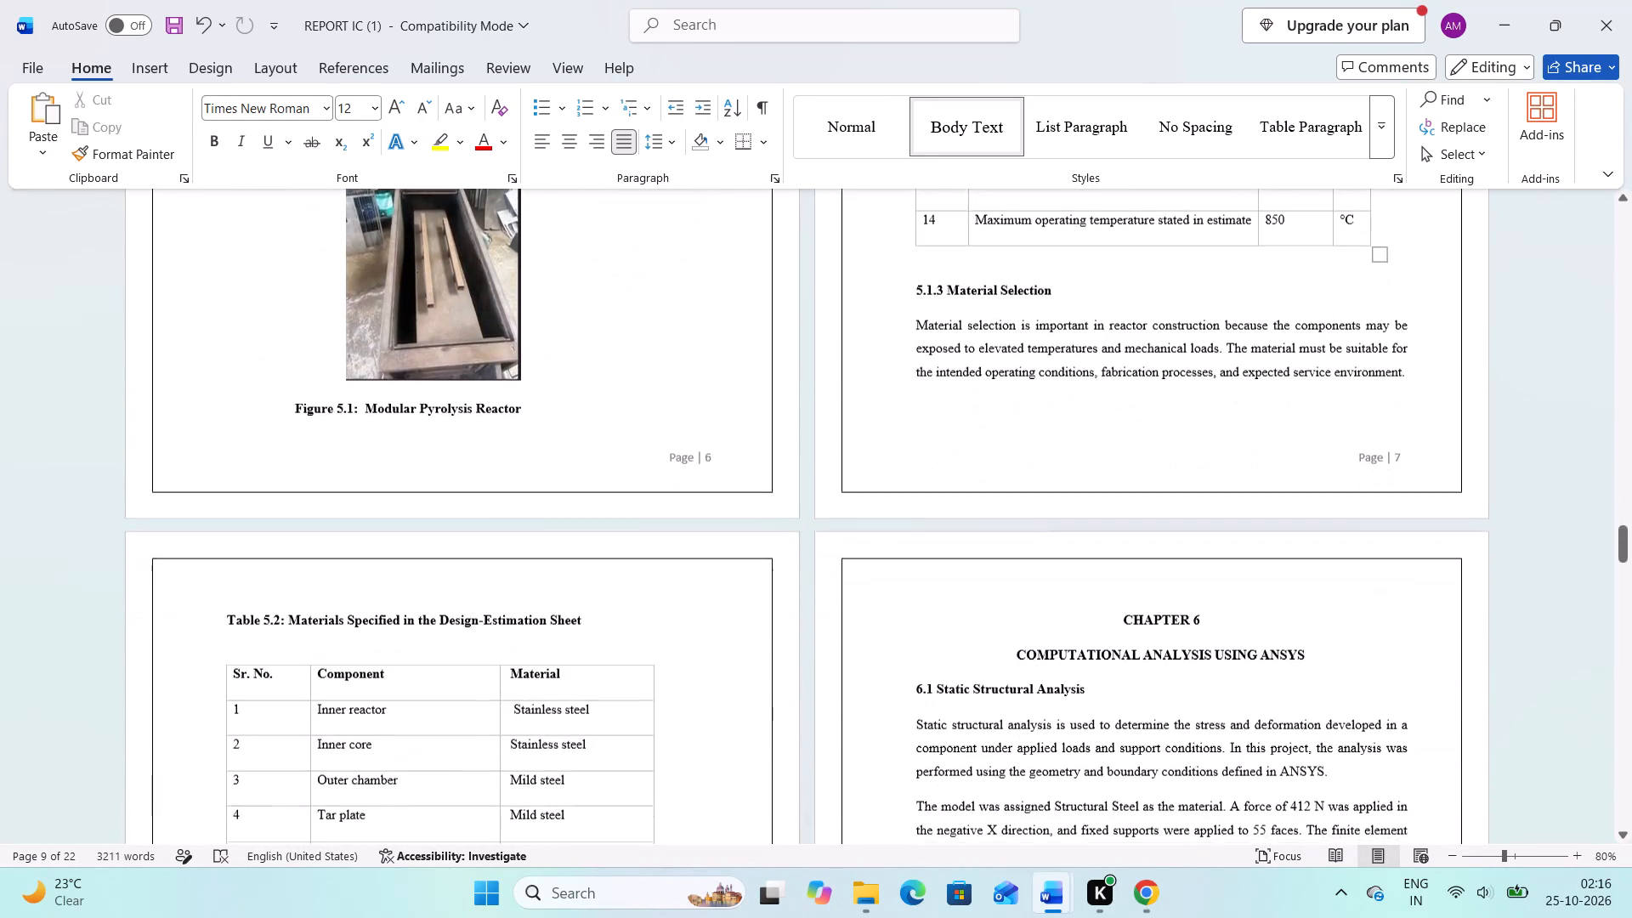
{"action": "scroll", "coordinate": [1053, 376], "scroll_direction": "down", "scroll_amount": 2}
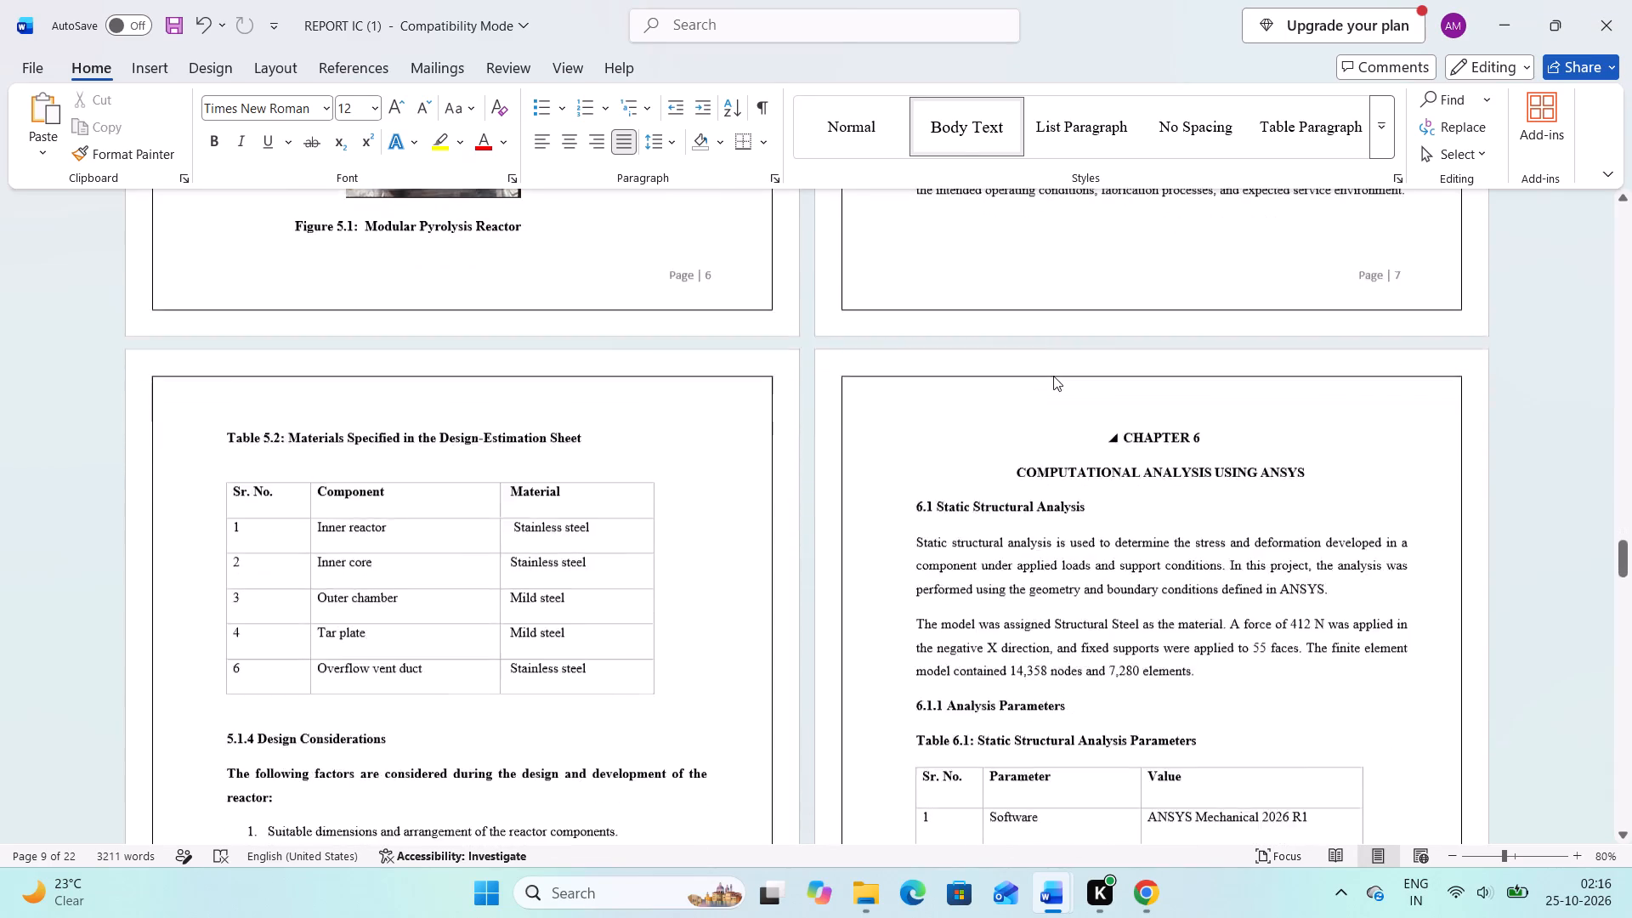
Examine the pages and footers from Chapter 6 to the last page after the Chapter 10 references.
{"action": "scroll", "coordinate": [1053, 376], "scroll_direction": "down", "scroll_amount": 5}
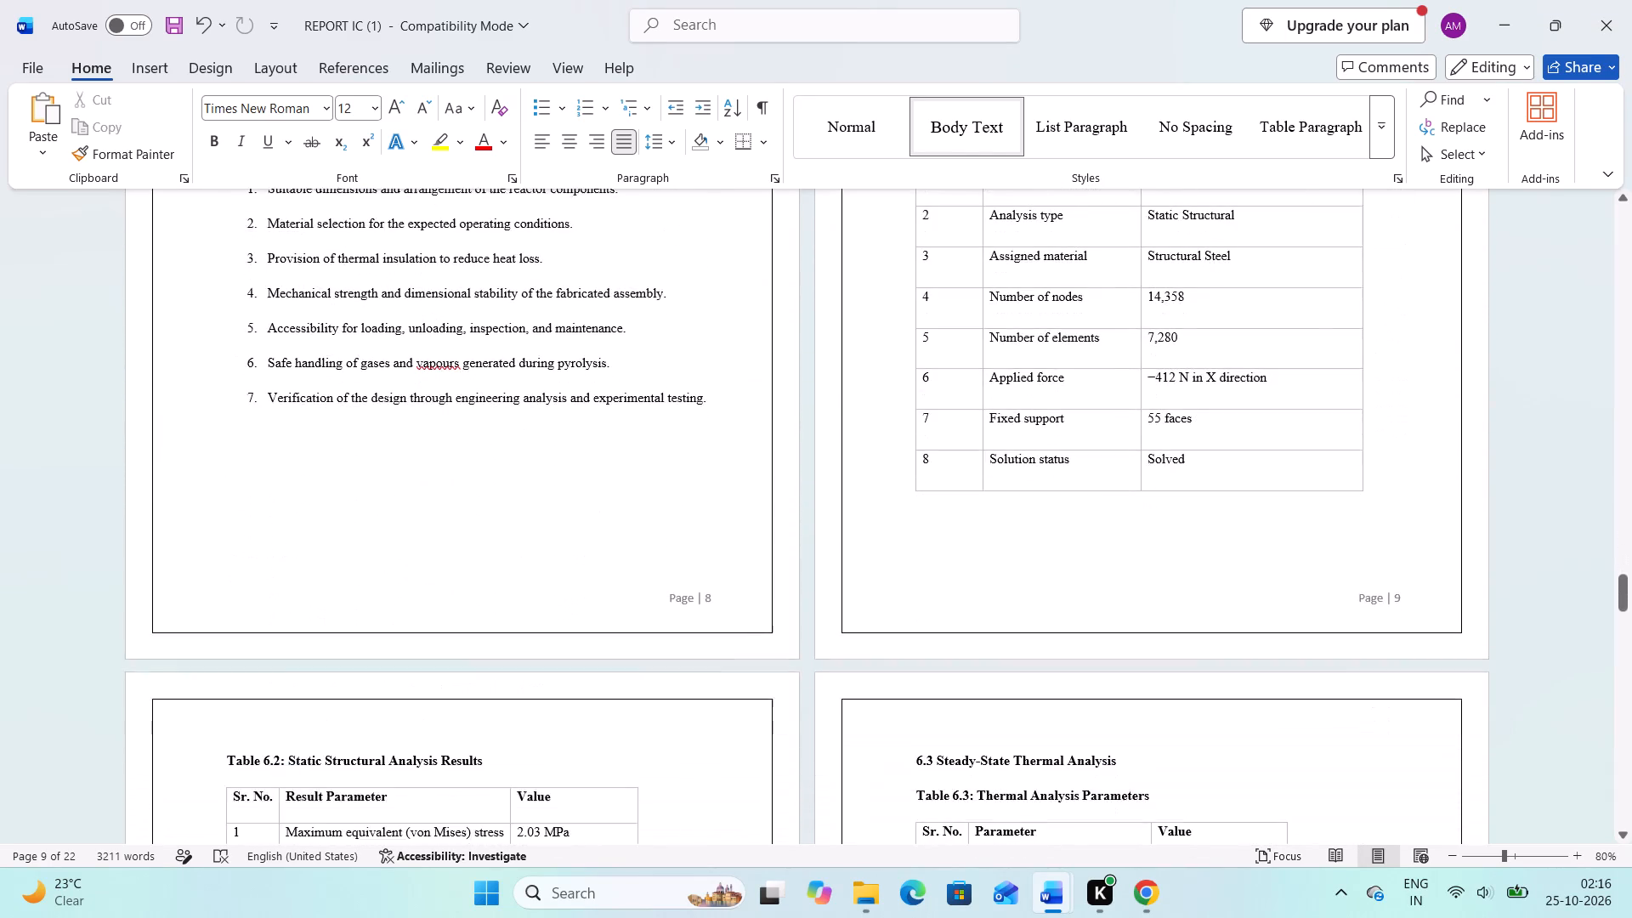
{"action": "scroll", "coordinate": [1053, 376], "scroll_direction": "down", "scroll_amount": 11}
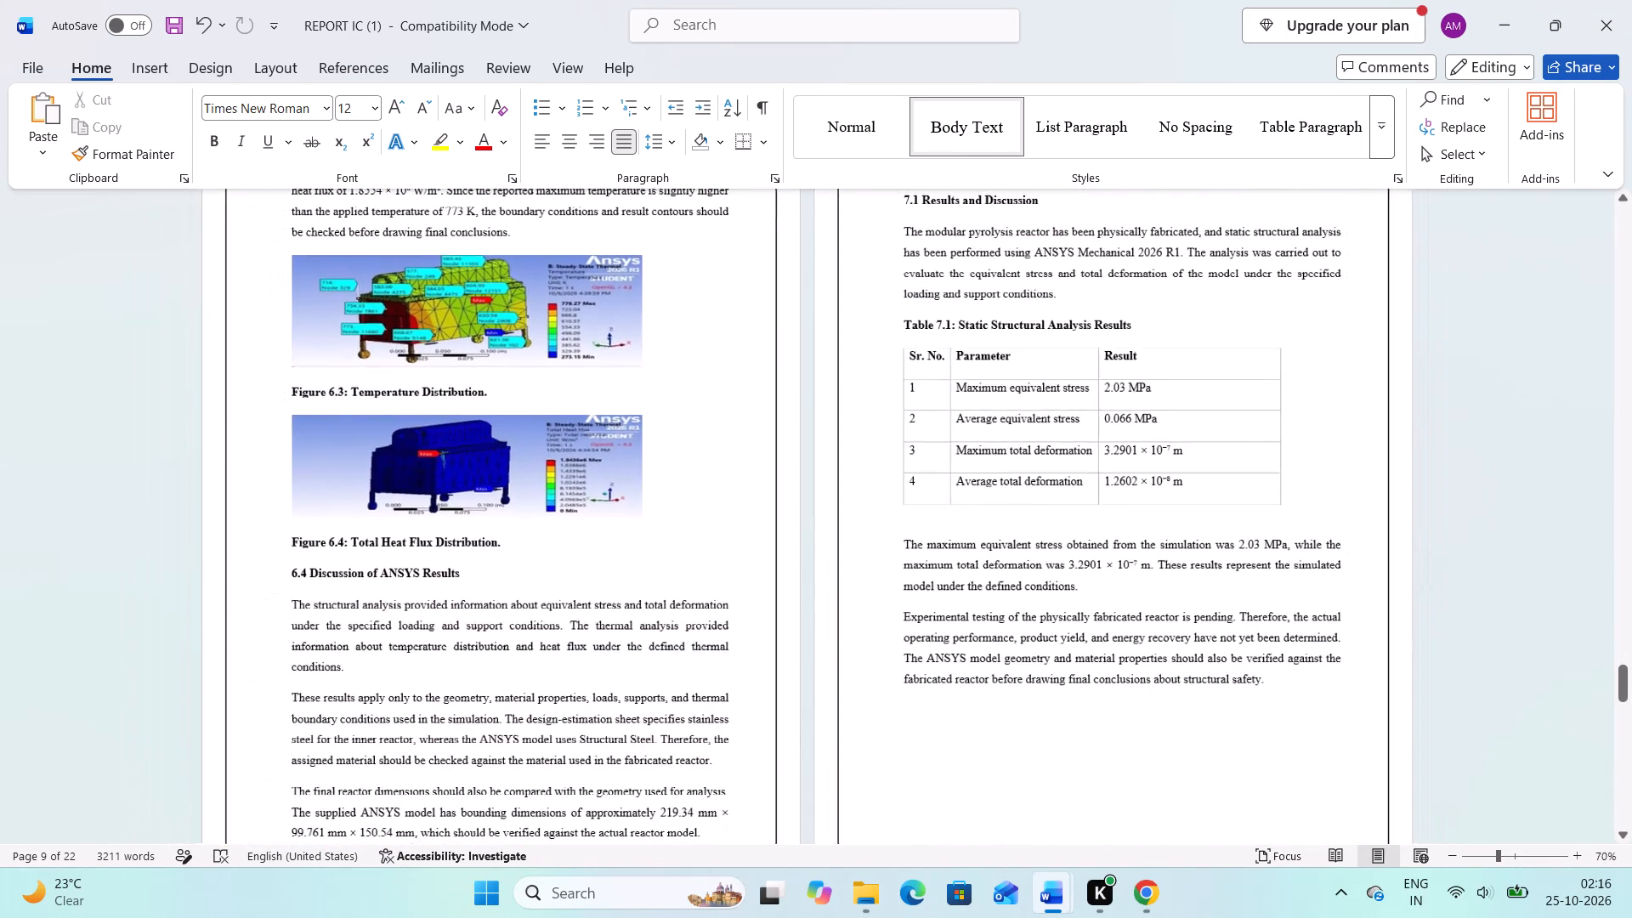
{"action": "scroll", "coordinate": [1053, 376], "scroll_direction": "down", "scroll_amount": 3}
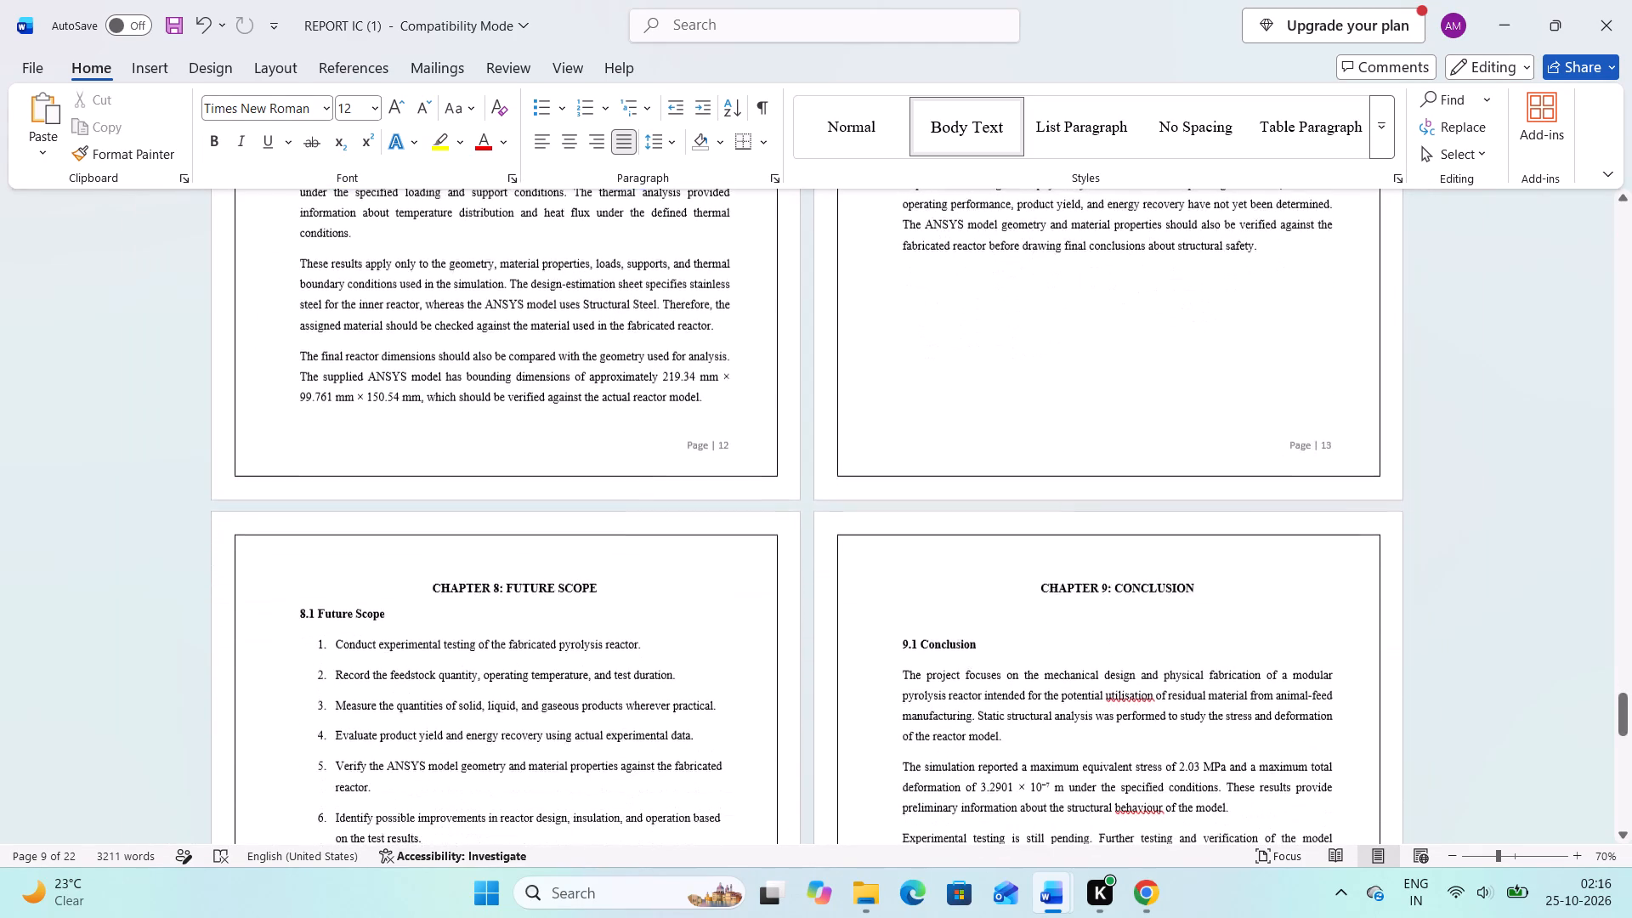
{"action": "scroll", "coordinate": [1053, 376], "scroll_direction": "down", "scroll_amount": 3}
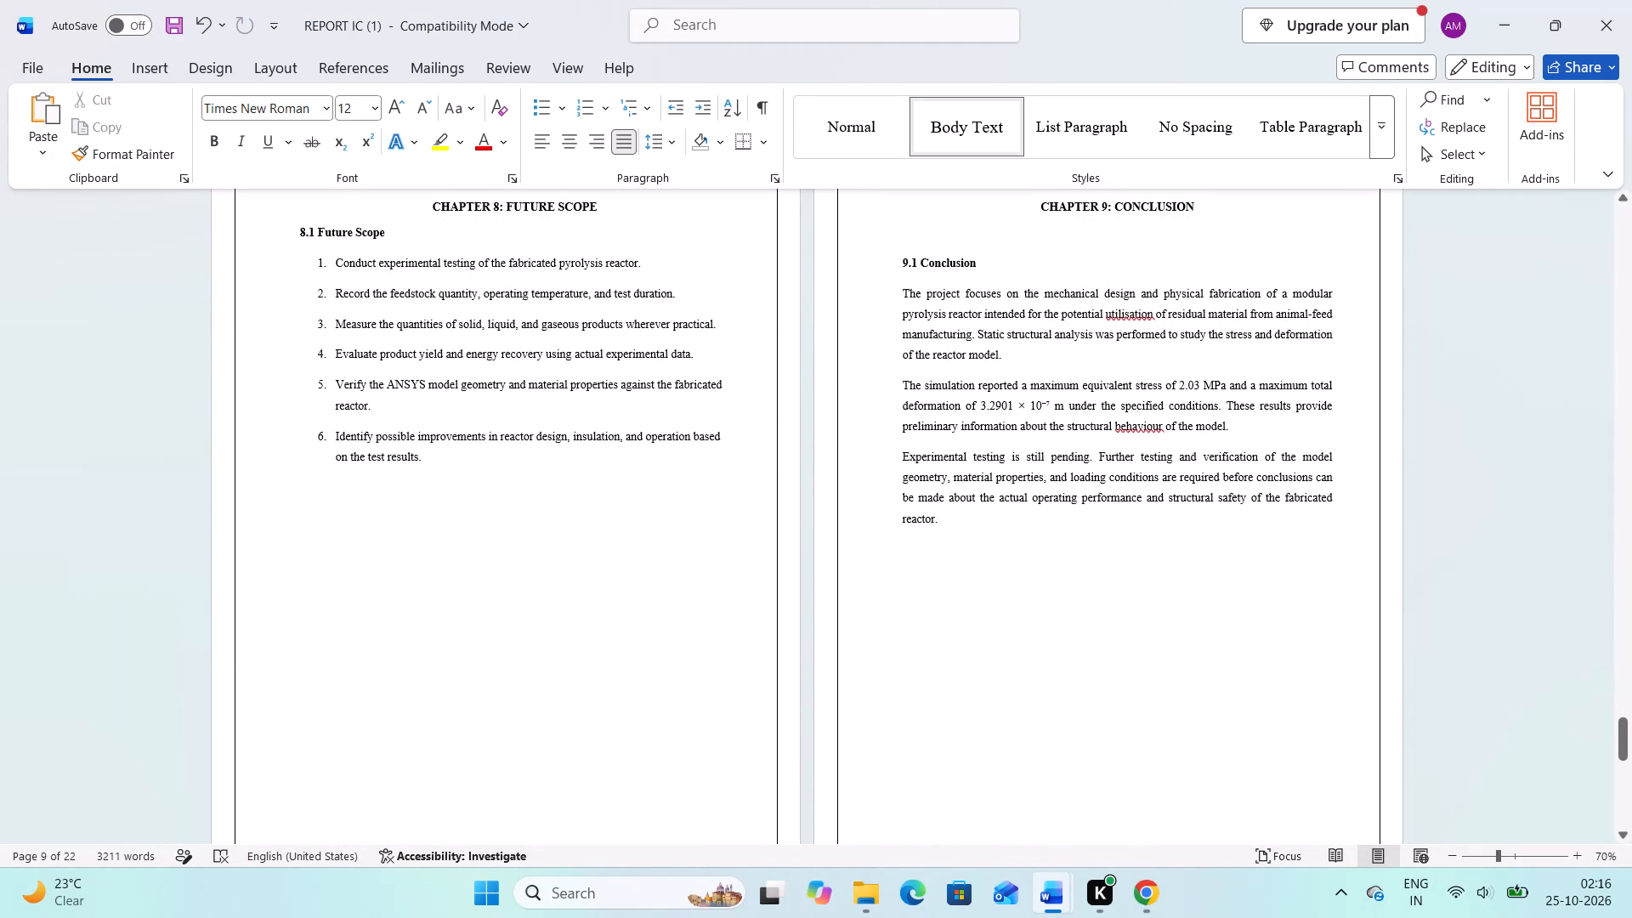
{"action": "scroll", "coordinate": [1053, 376], "scroll_direction": "down", "scroll_amount": 4}
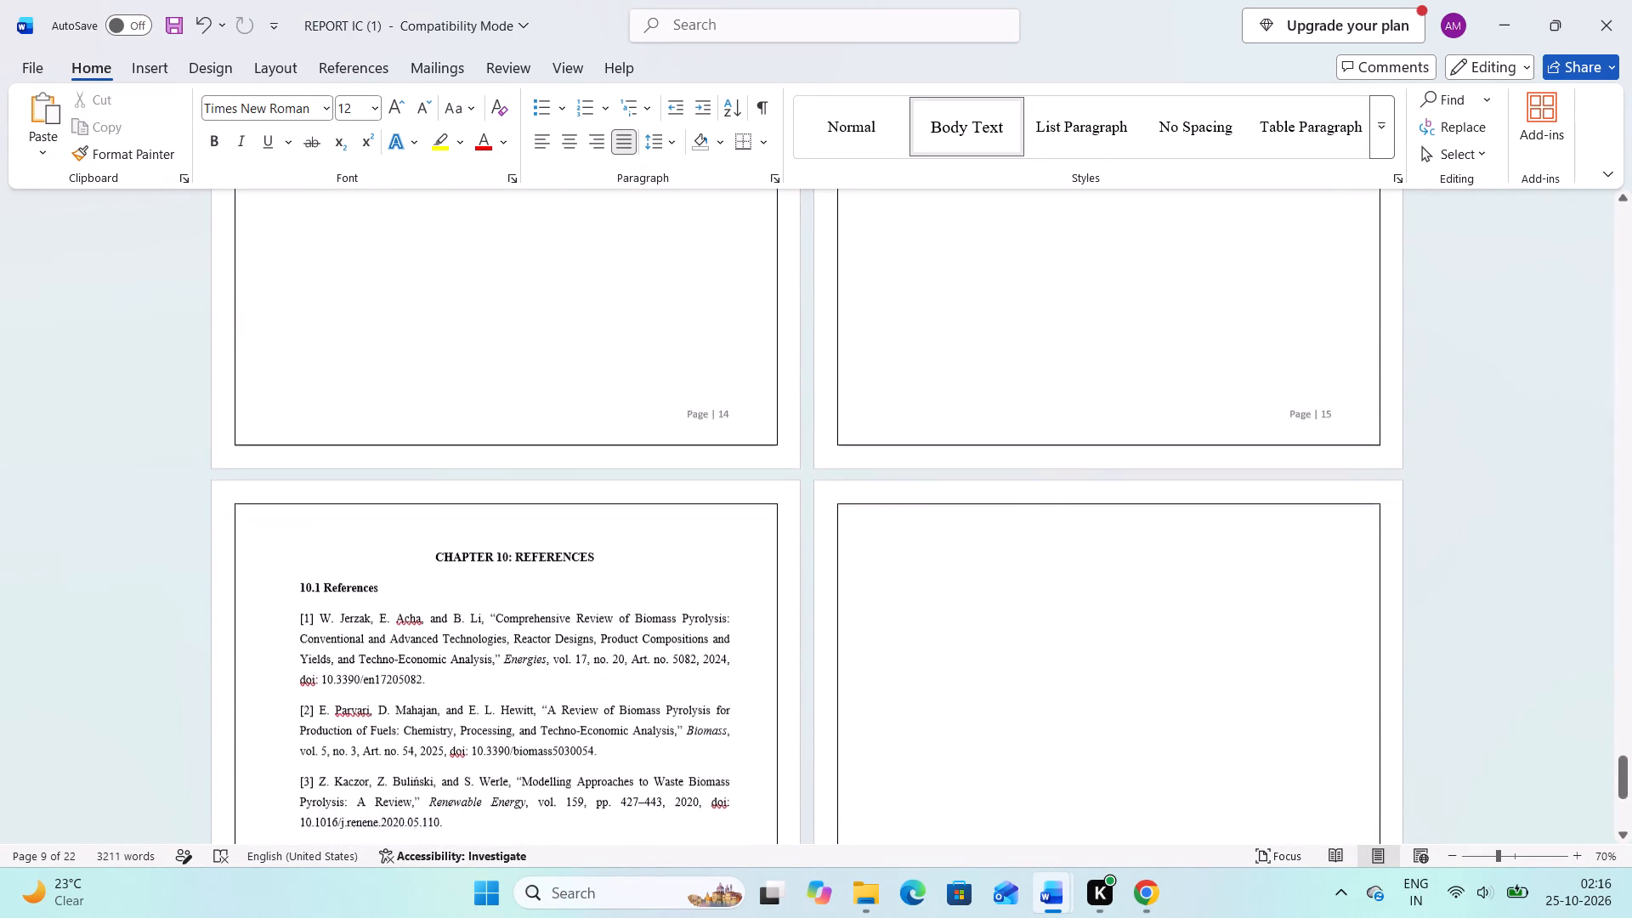
{"action": "scroll", "coordinate": [1053, 376], "scroll_direction": "down", "scroll_amount": 9}
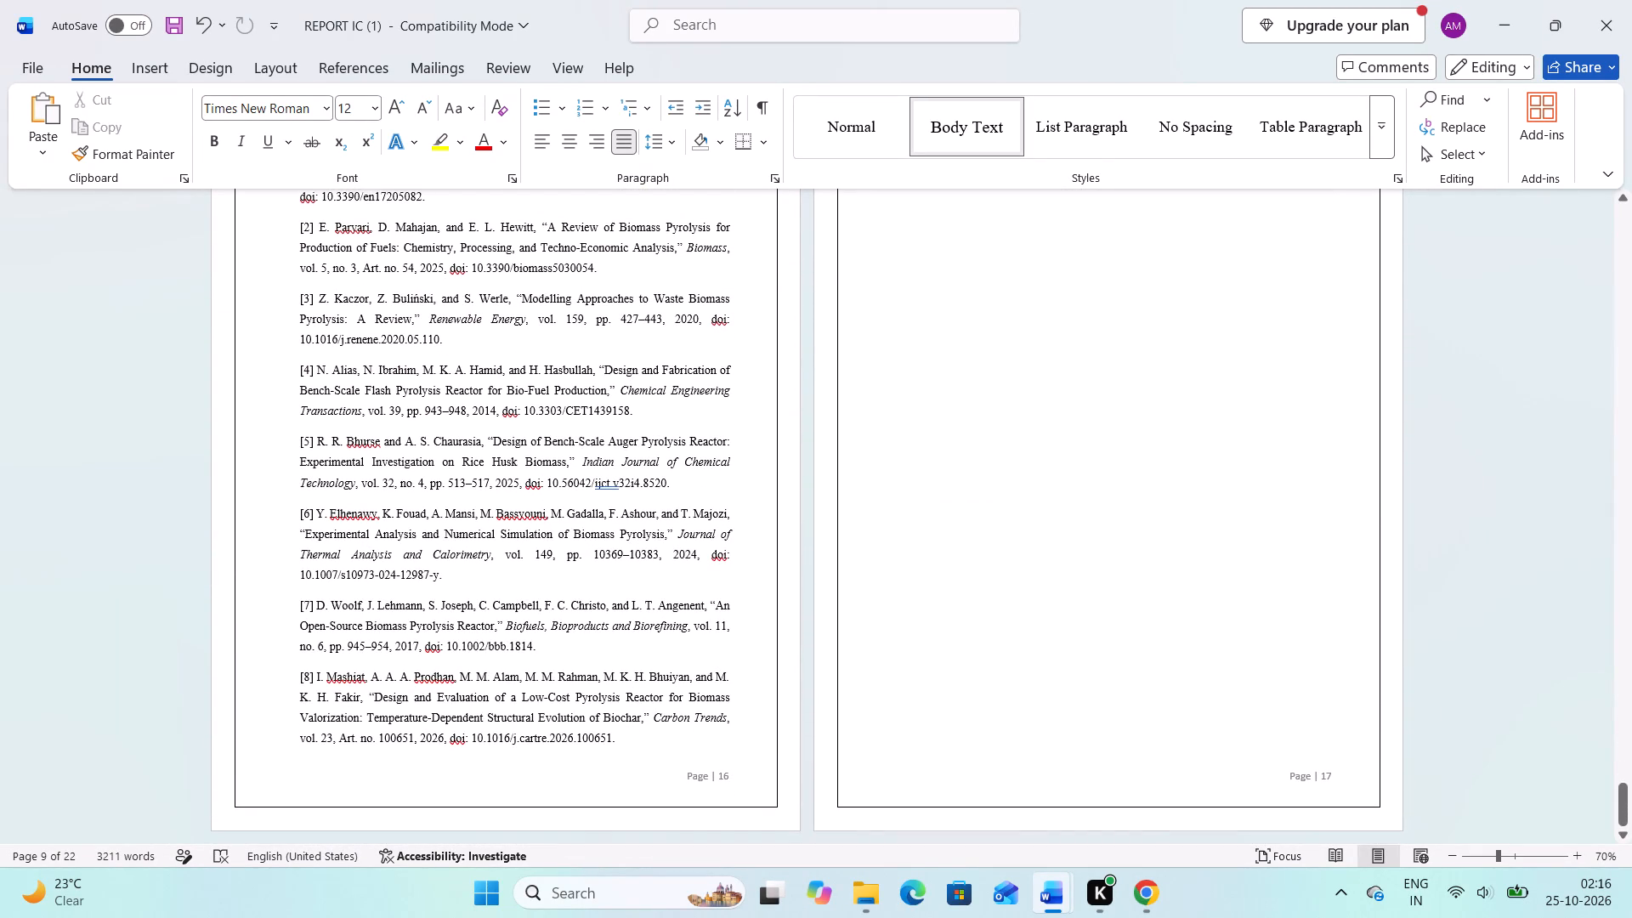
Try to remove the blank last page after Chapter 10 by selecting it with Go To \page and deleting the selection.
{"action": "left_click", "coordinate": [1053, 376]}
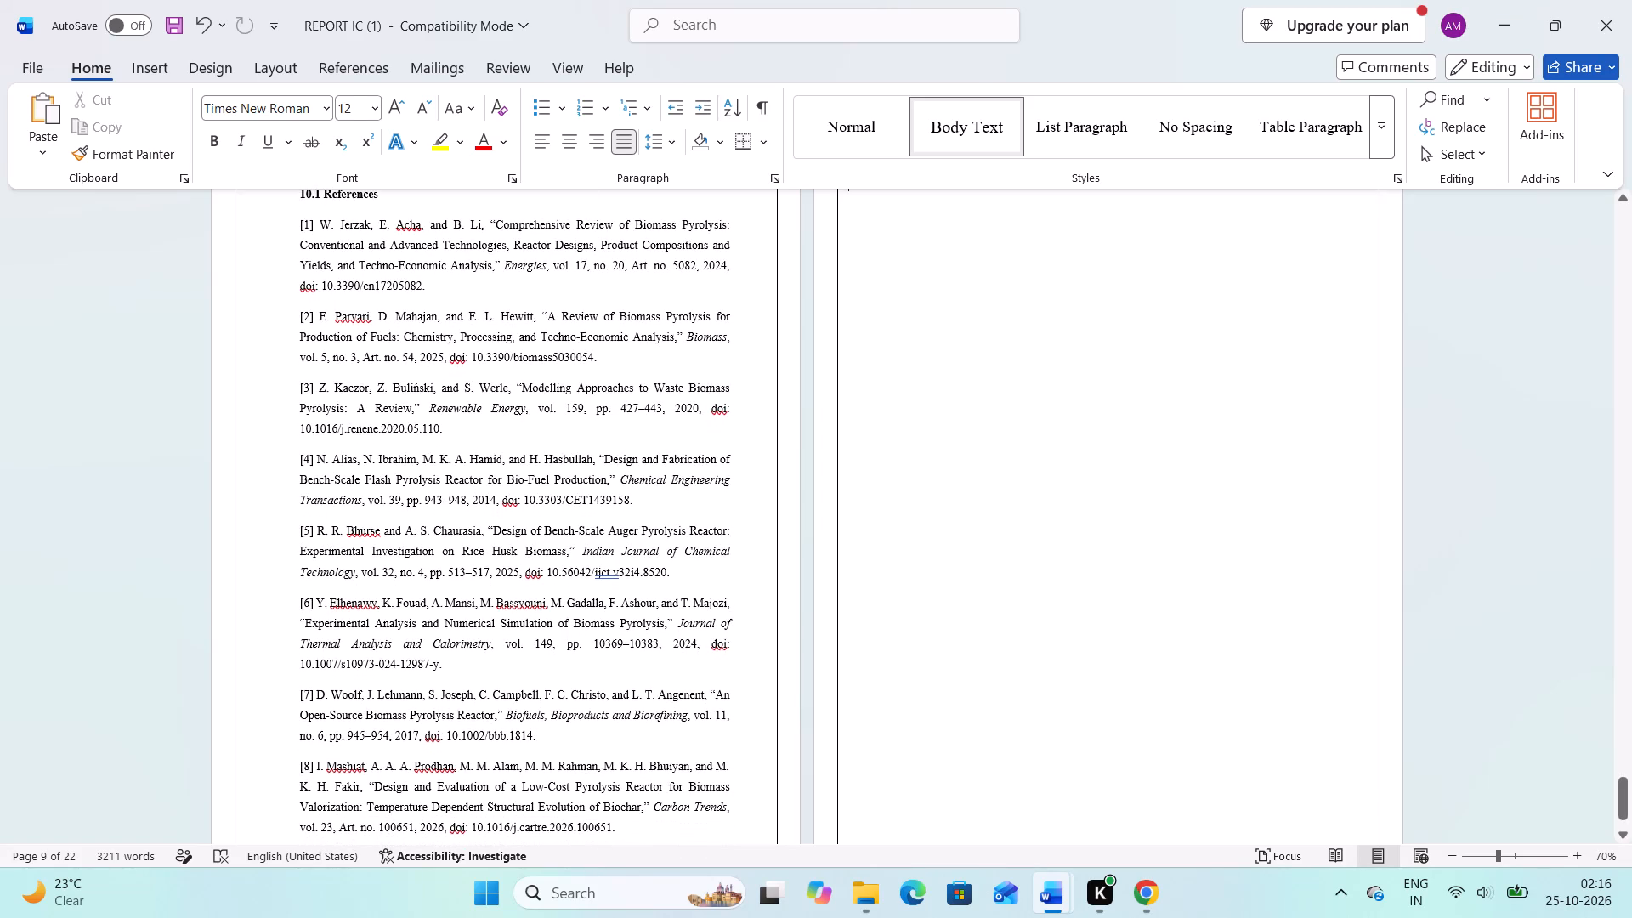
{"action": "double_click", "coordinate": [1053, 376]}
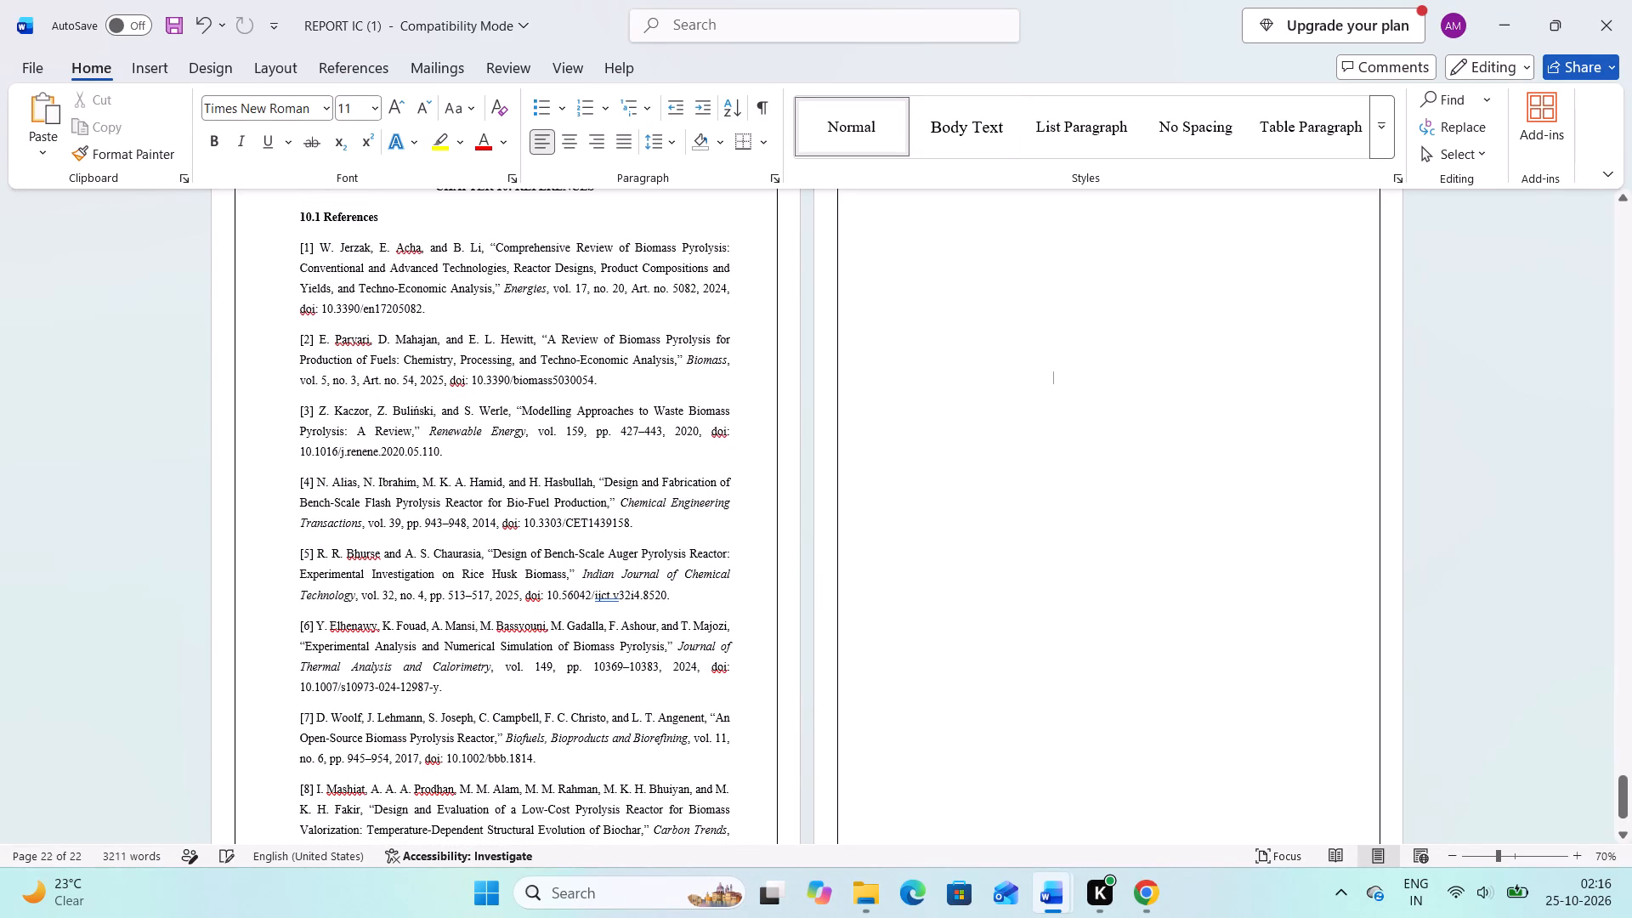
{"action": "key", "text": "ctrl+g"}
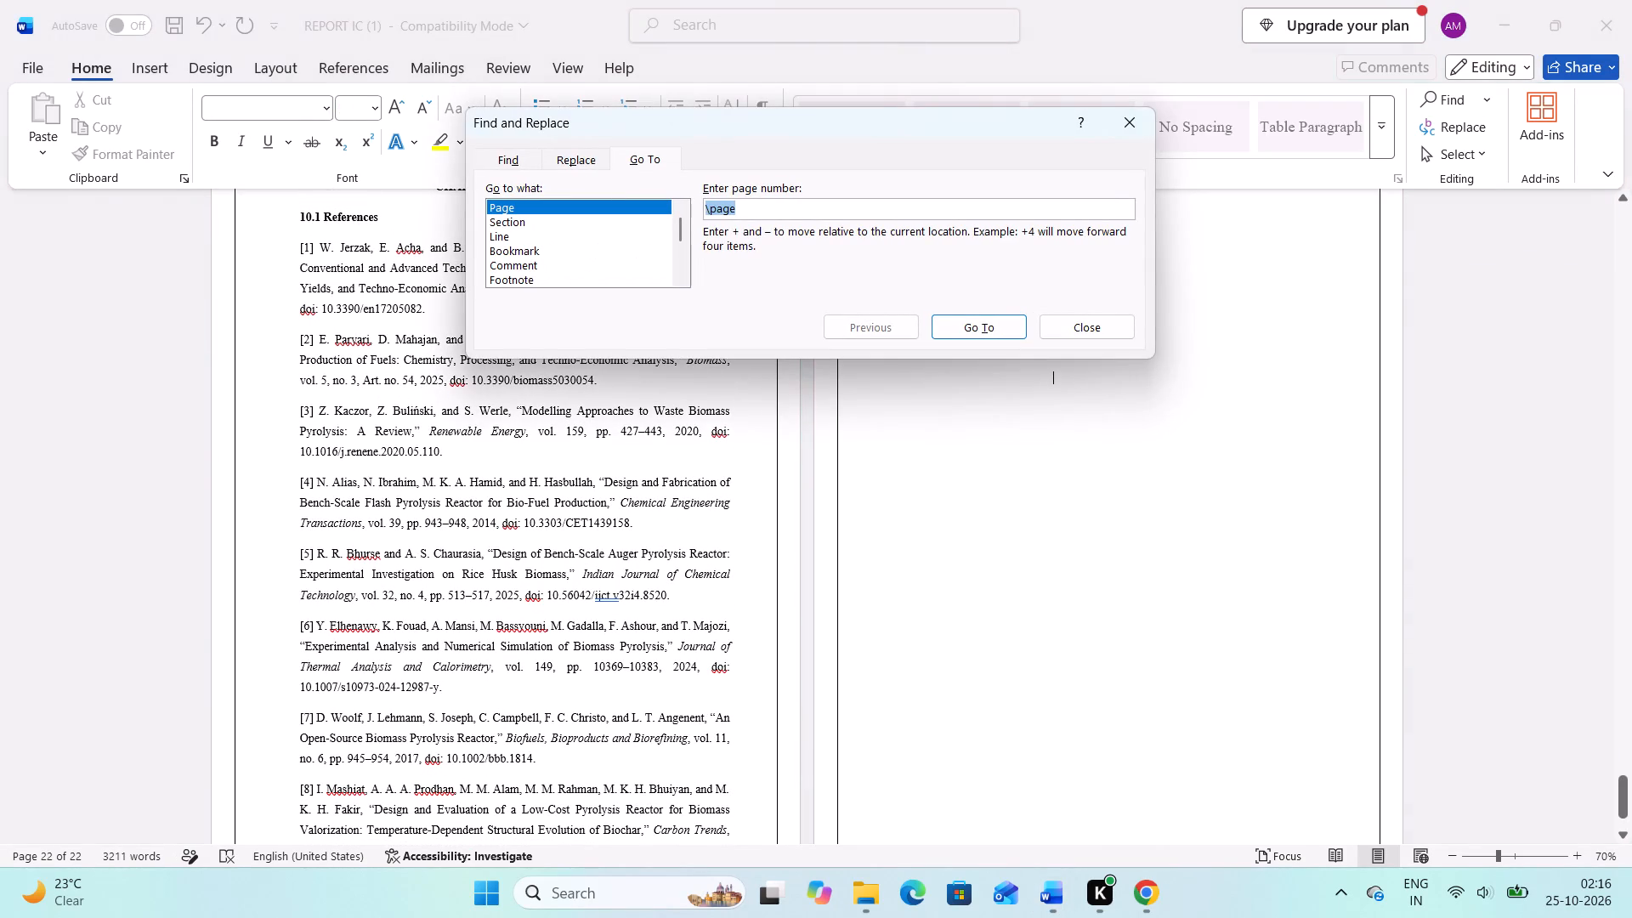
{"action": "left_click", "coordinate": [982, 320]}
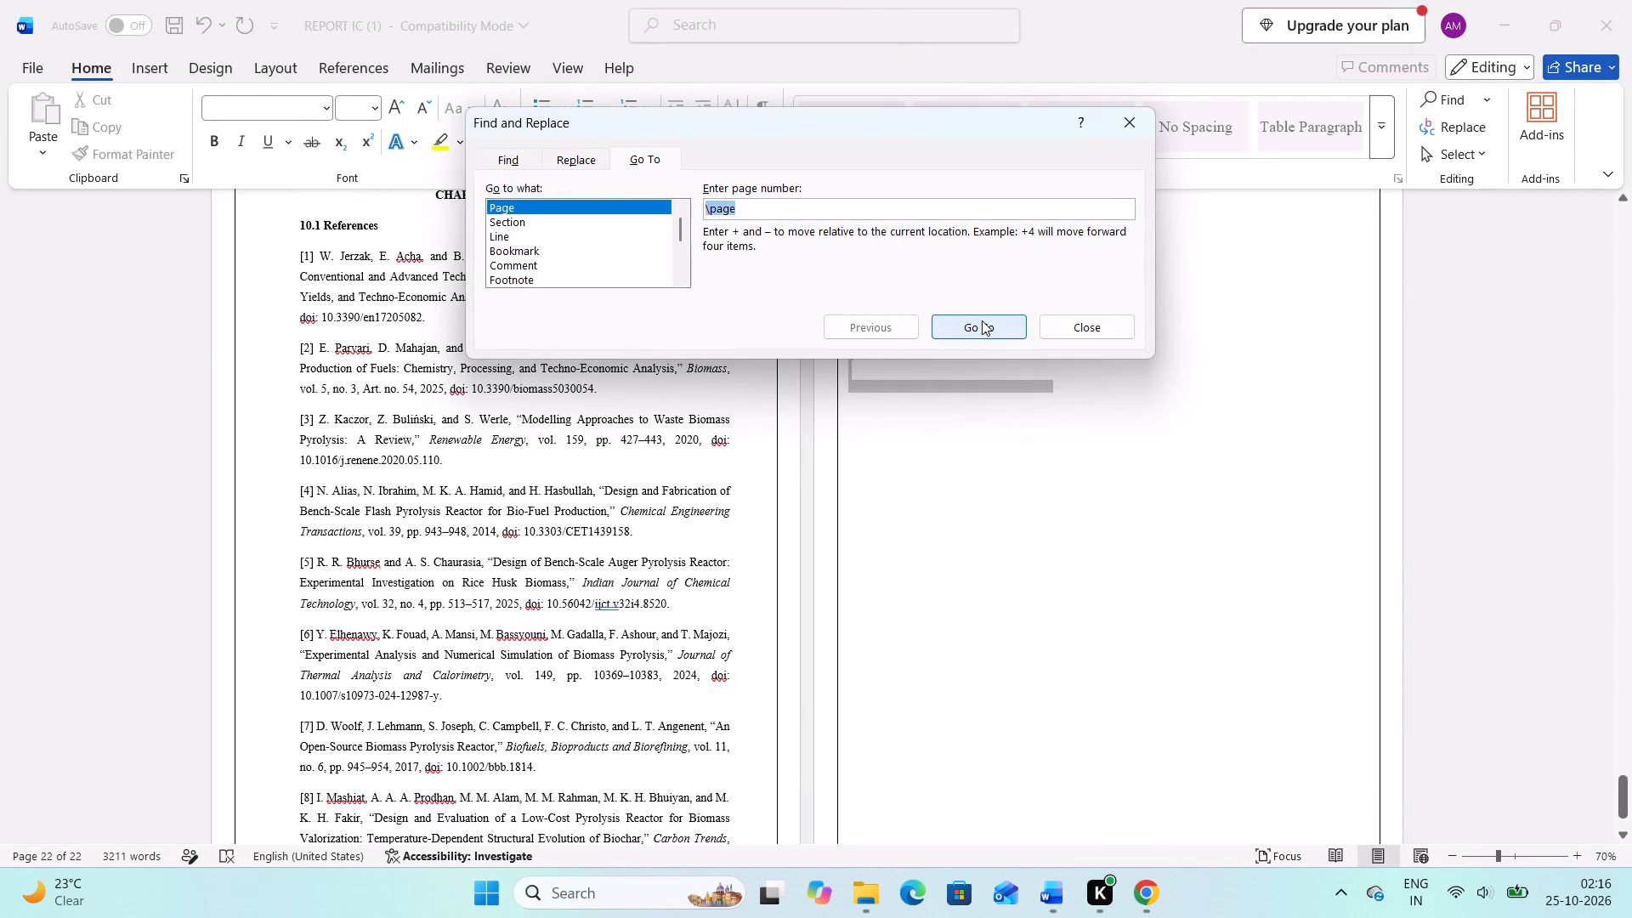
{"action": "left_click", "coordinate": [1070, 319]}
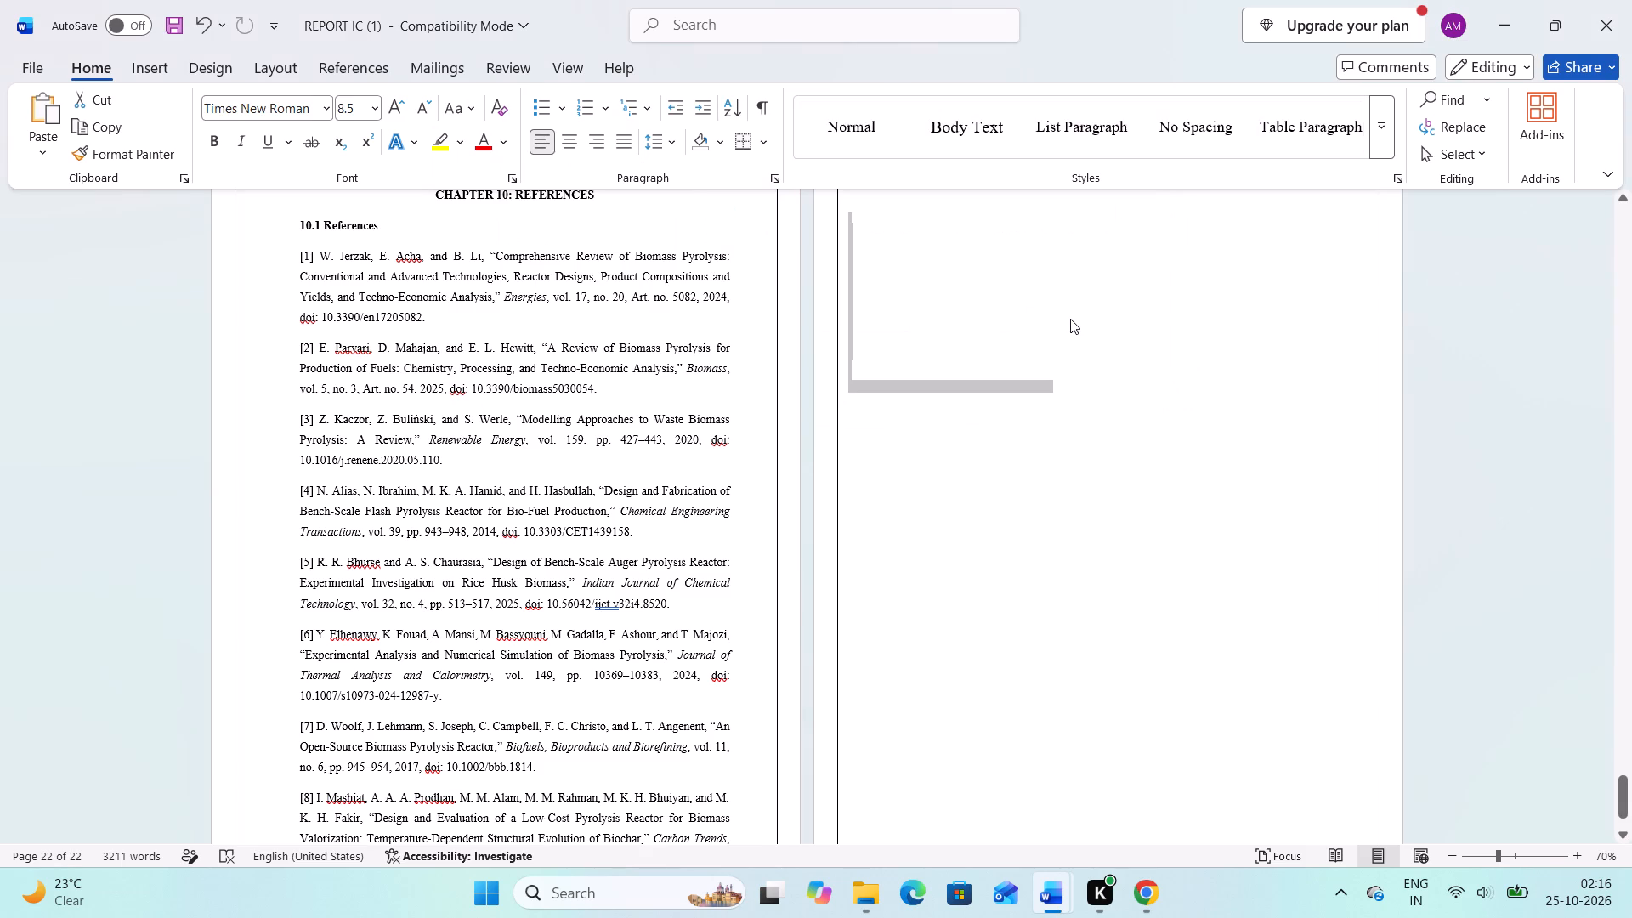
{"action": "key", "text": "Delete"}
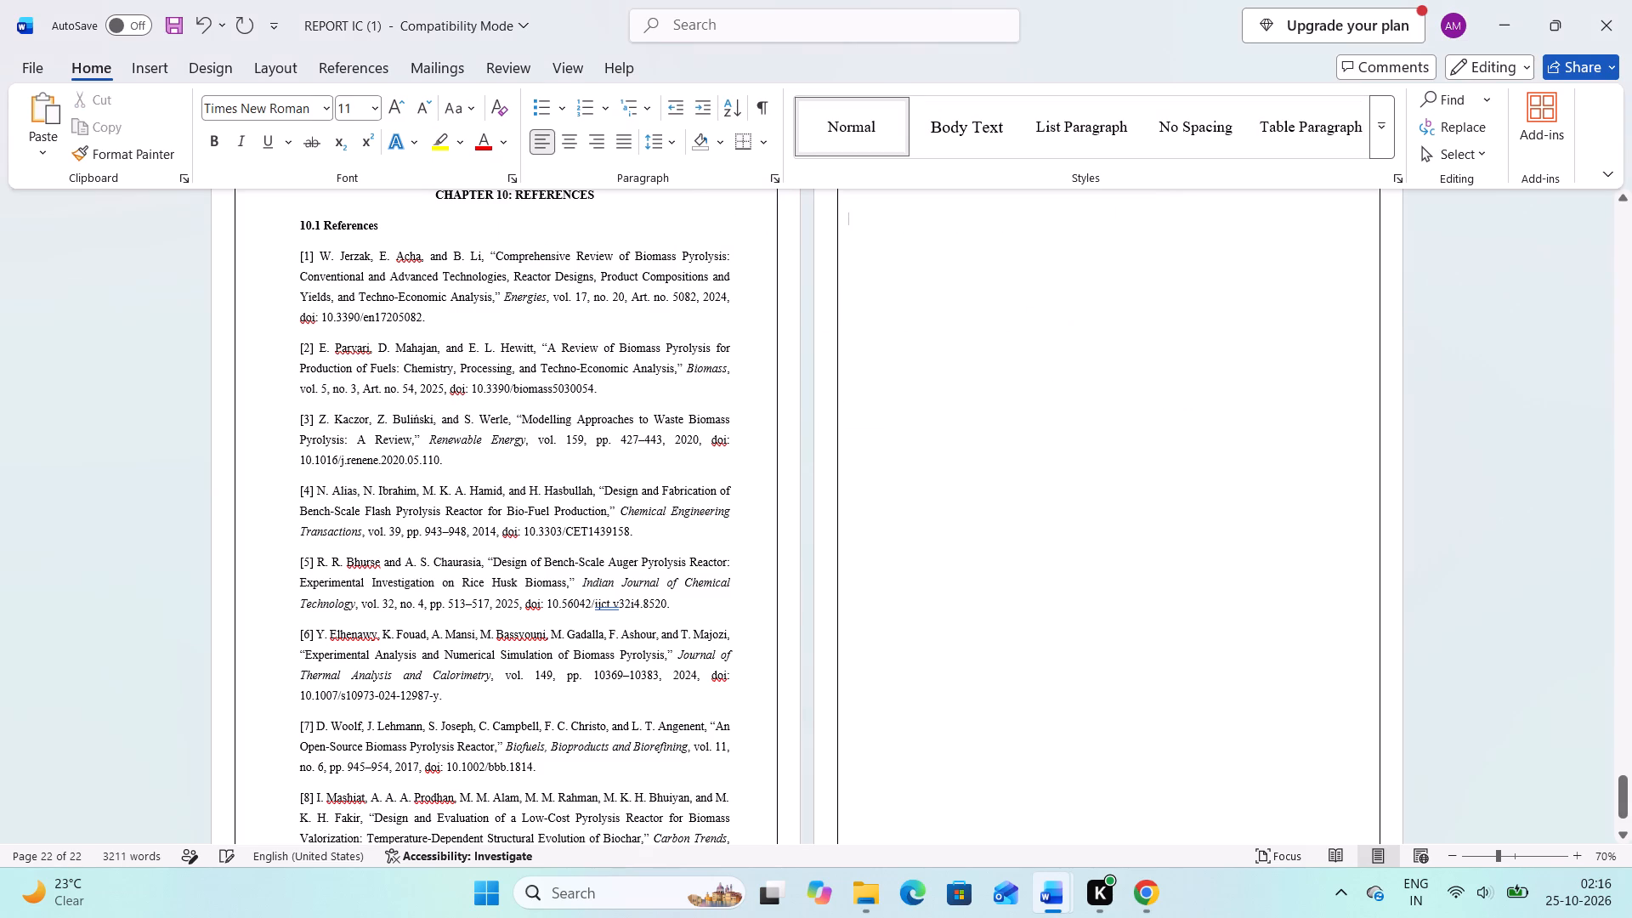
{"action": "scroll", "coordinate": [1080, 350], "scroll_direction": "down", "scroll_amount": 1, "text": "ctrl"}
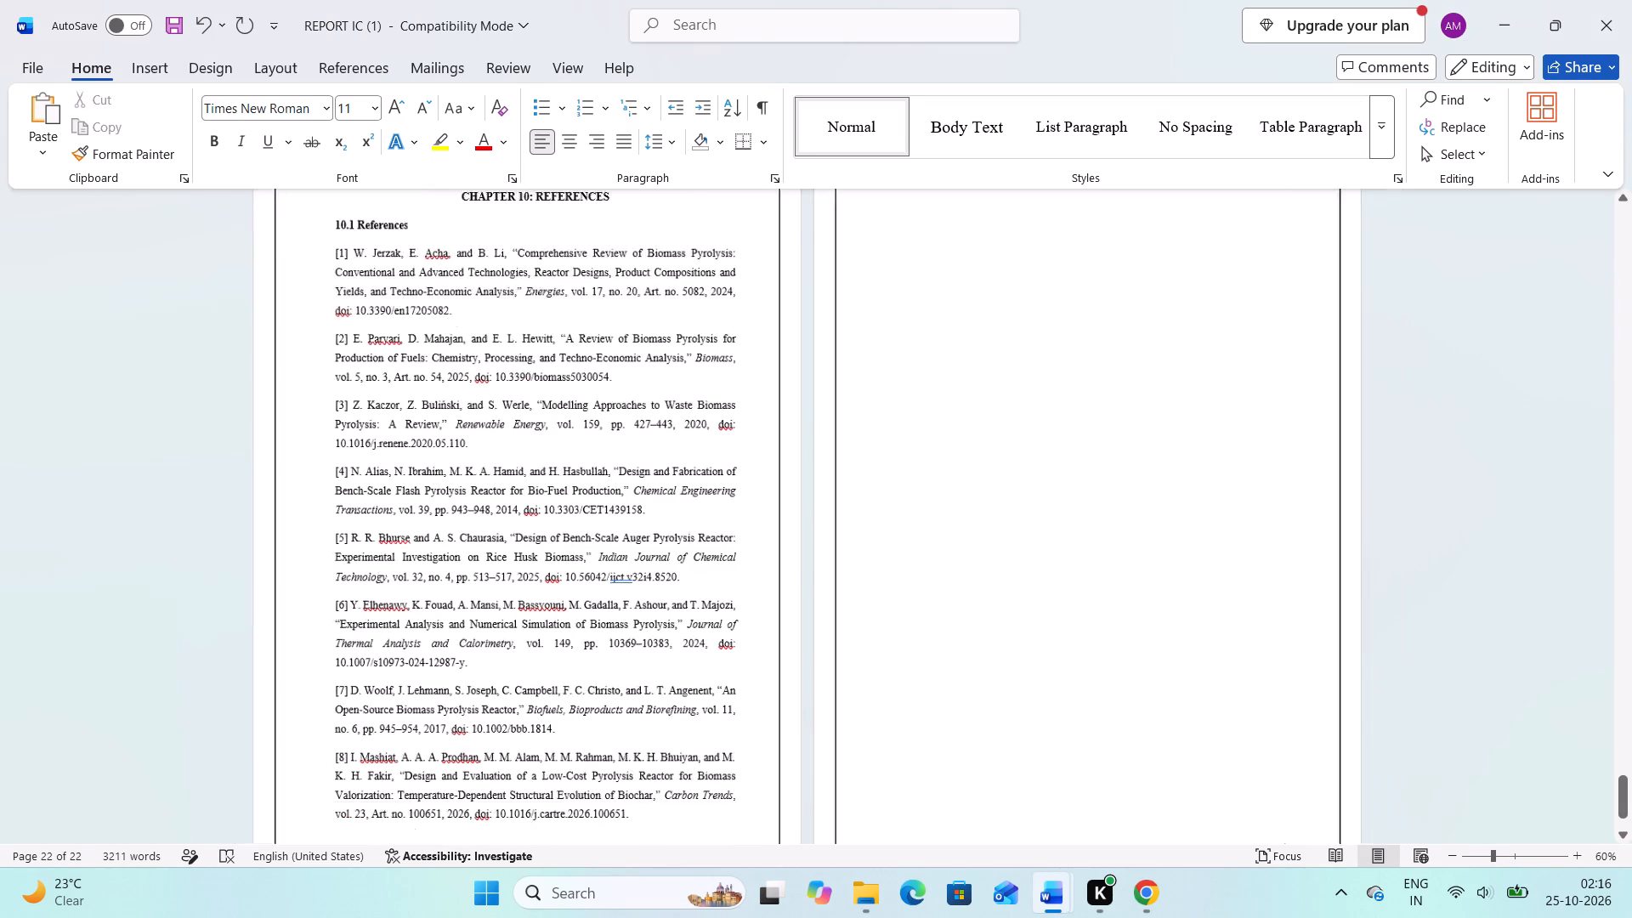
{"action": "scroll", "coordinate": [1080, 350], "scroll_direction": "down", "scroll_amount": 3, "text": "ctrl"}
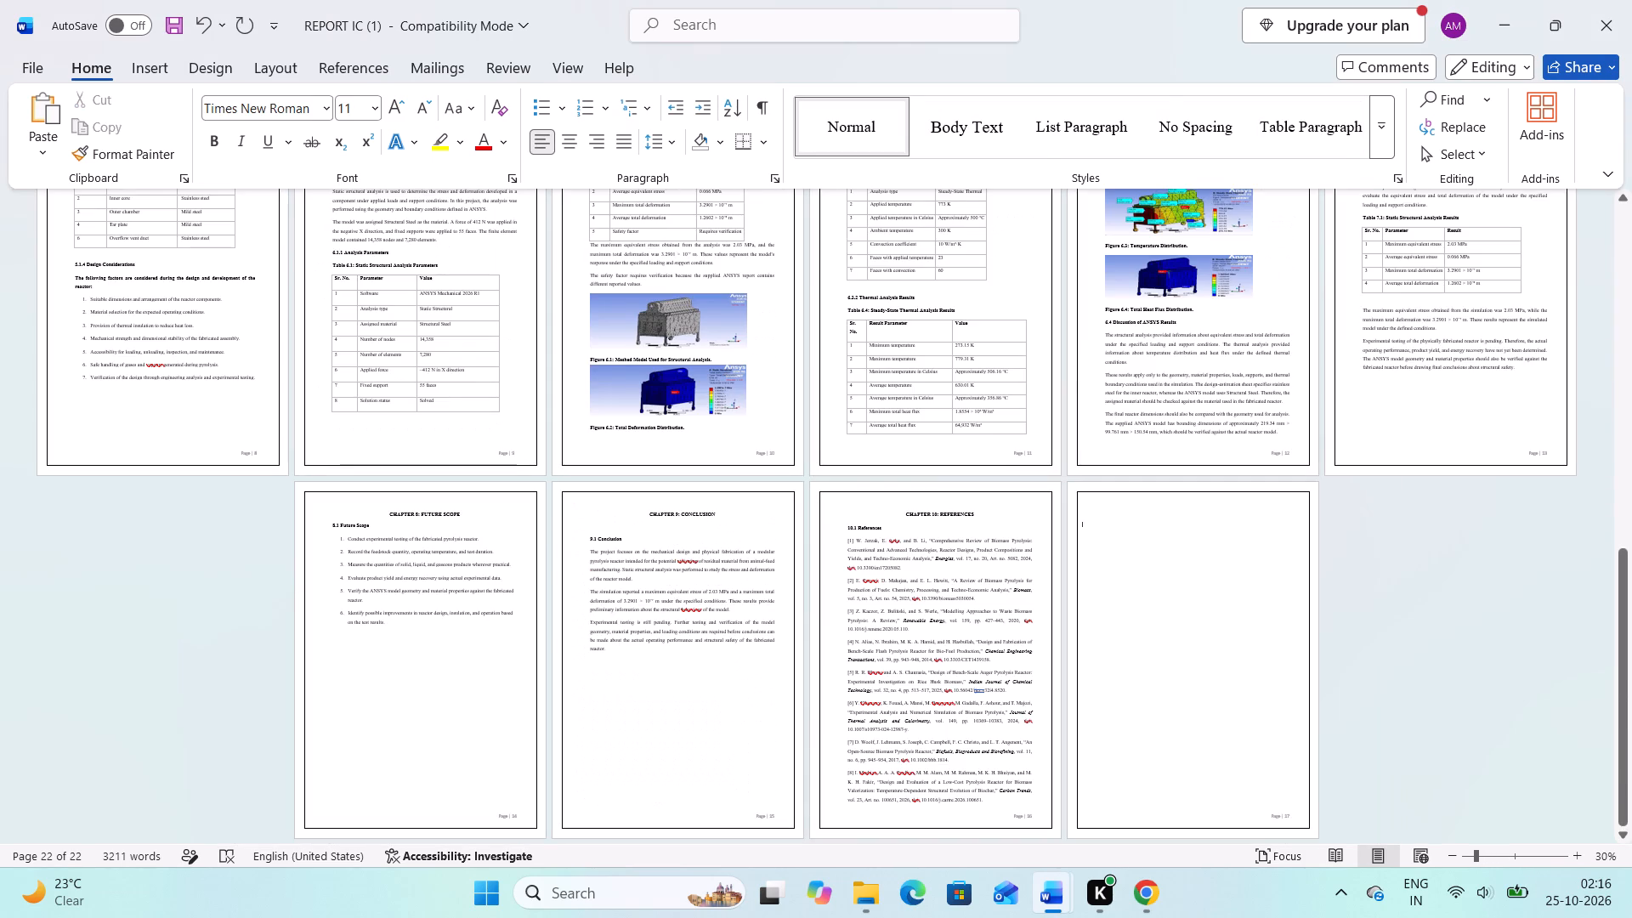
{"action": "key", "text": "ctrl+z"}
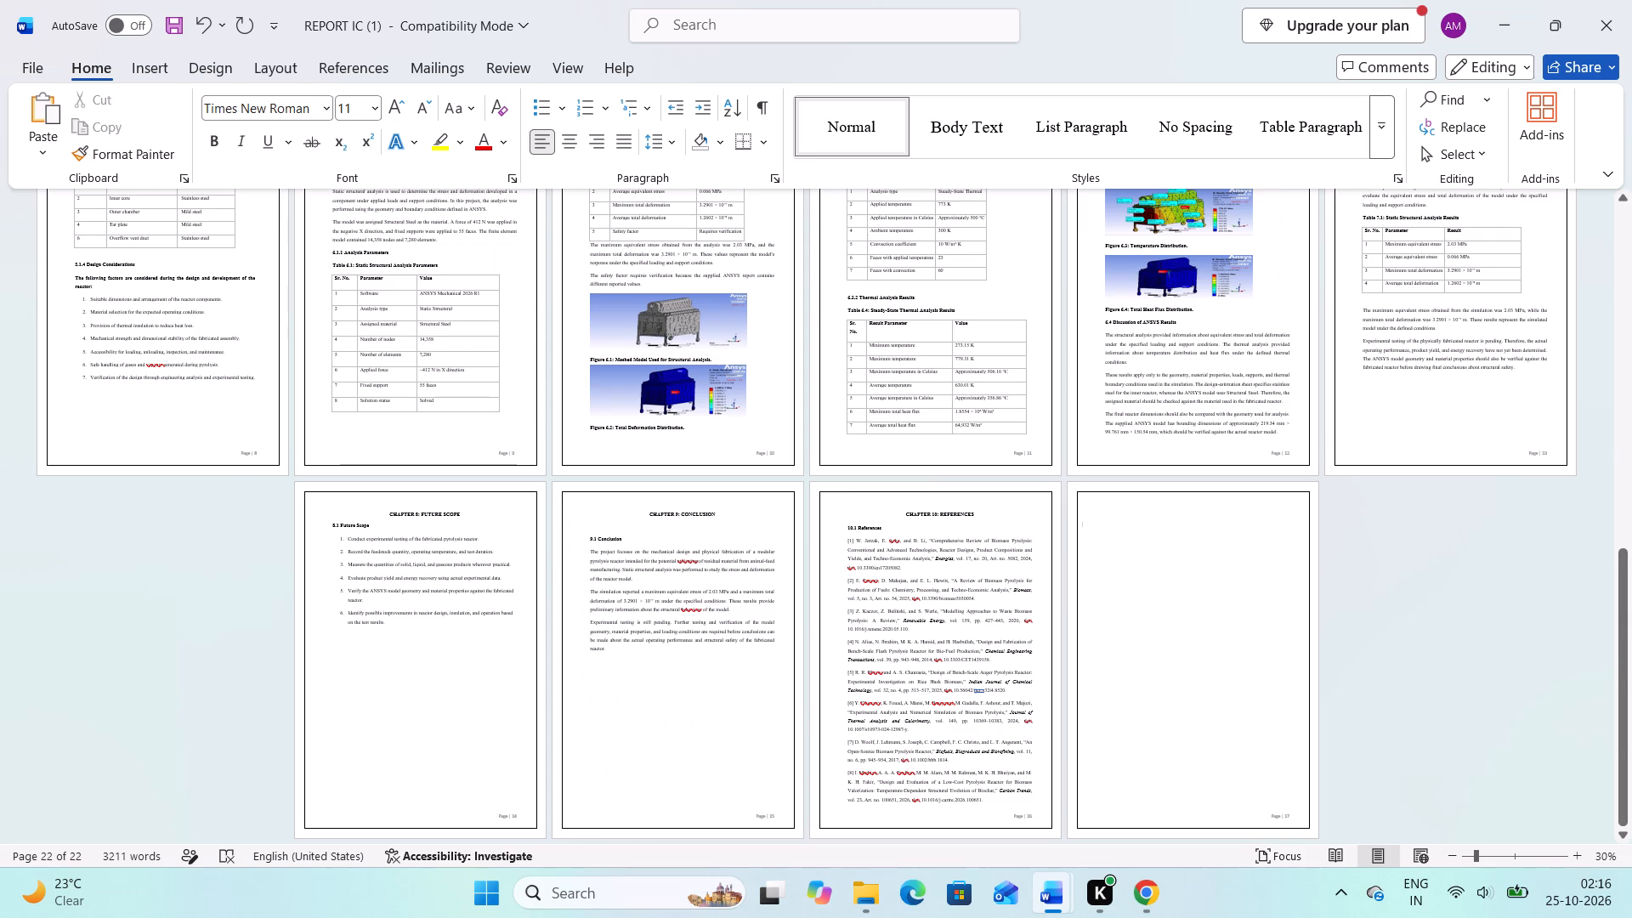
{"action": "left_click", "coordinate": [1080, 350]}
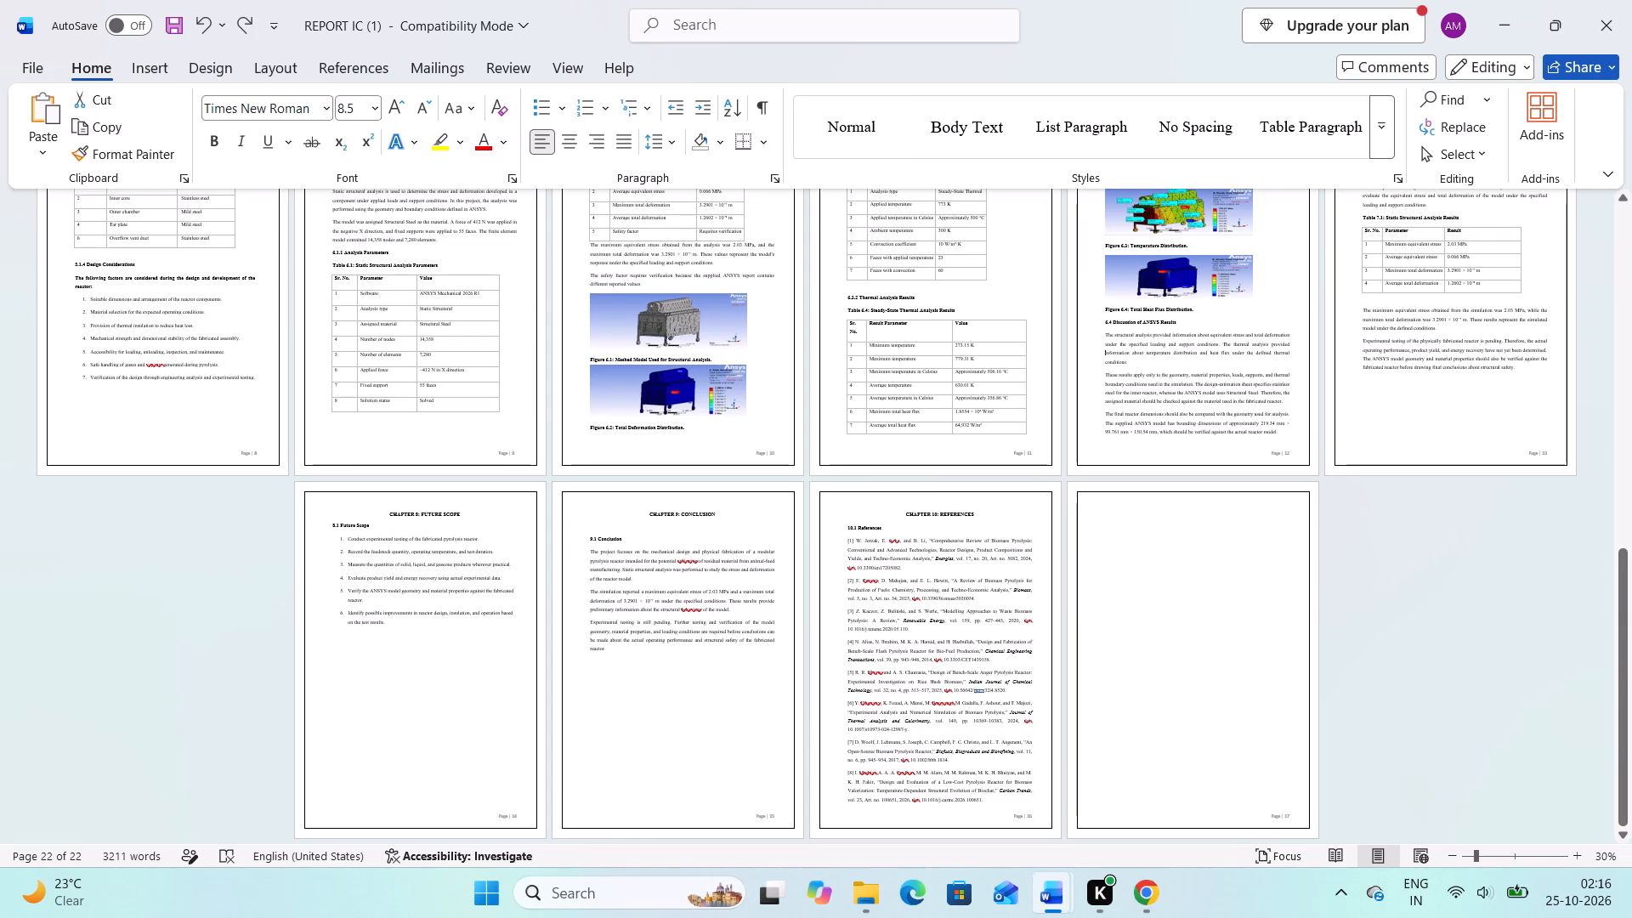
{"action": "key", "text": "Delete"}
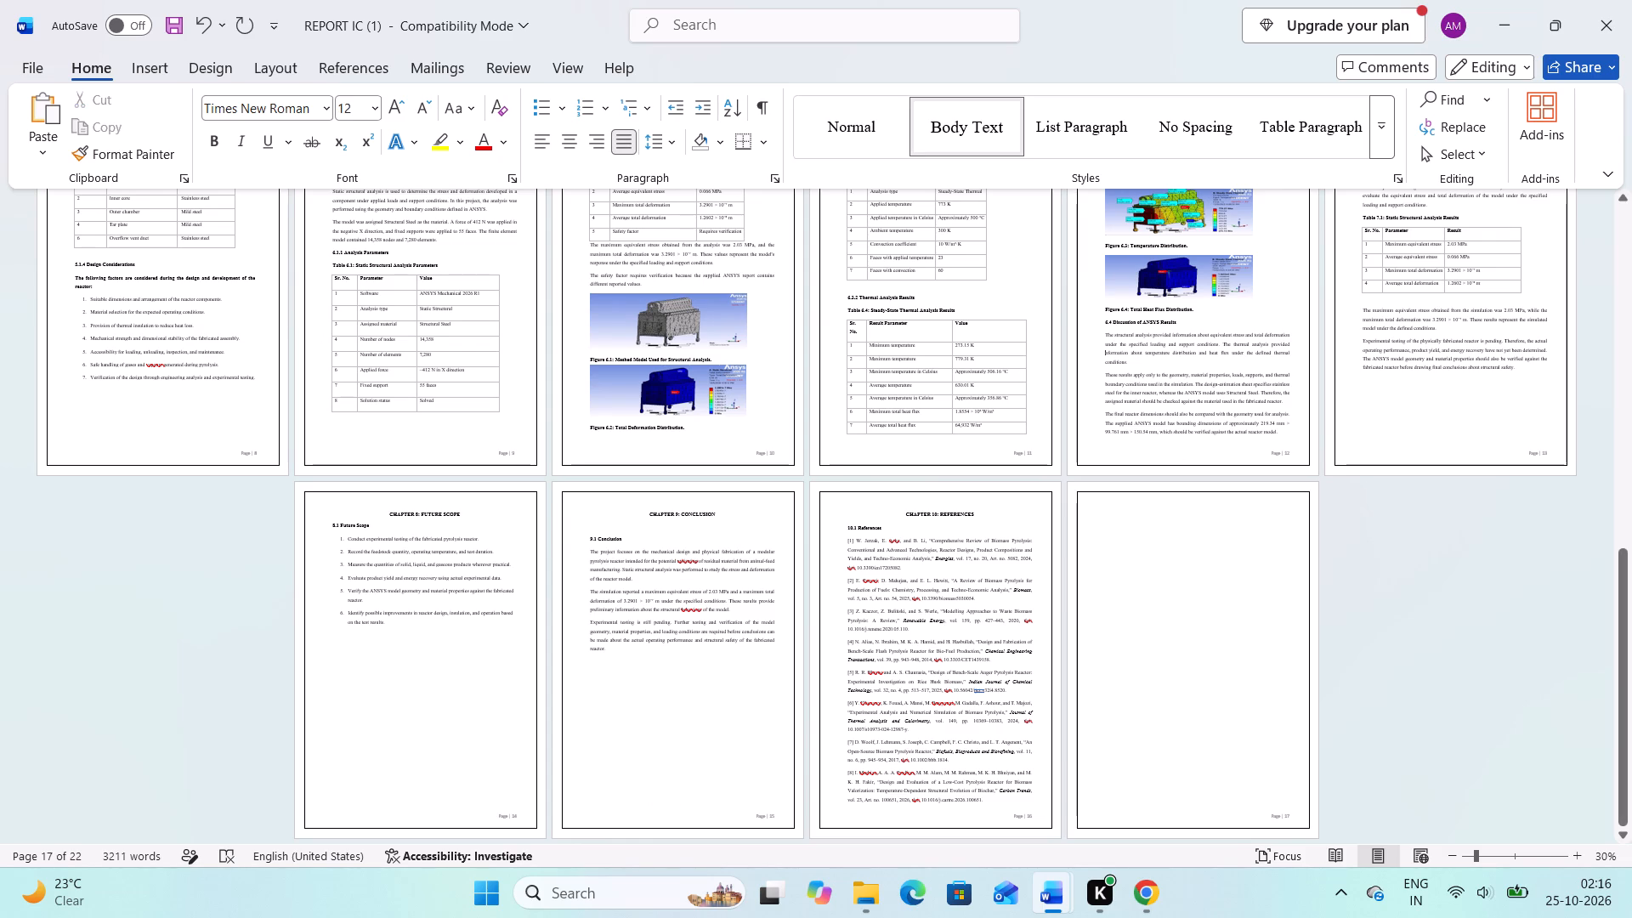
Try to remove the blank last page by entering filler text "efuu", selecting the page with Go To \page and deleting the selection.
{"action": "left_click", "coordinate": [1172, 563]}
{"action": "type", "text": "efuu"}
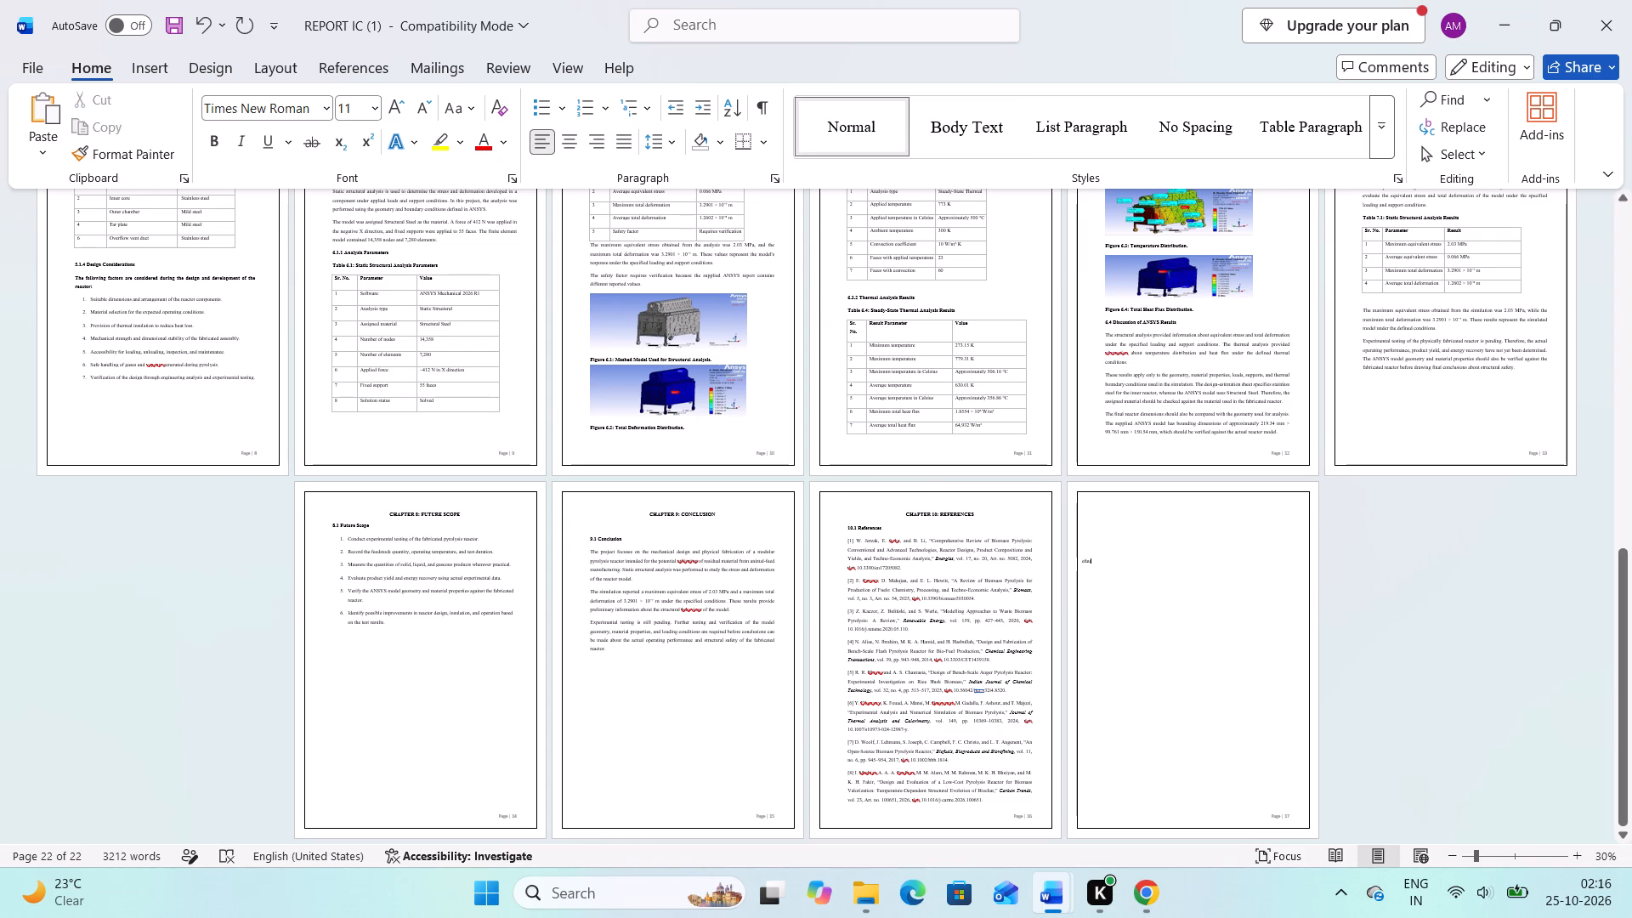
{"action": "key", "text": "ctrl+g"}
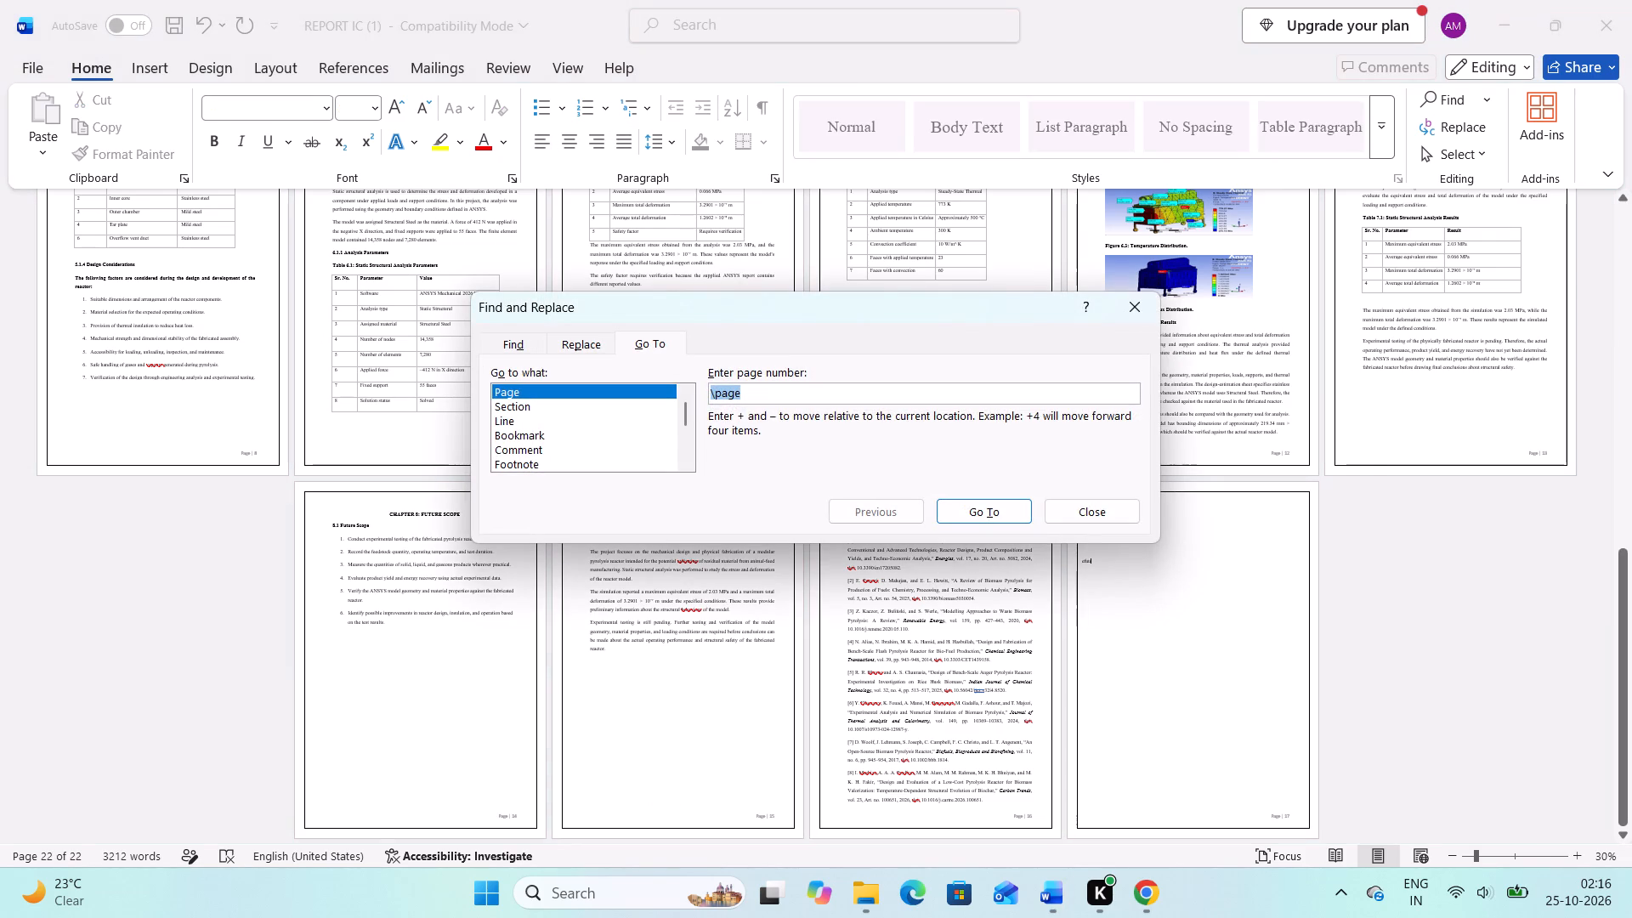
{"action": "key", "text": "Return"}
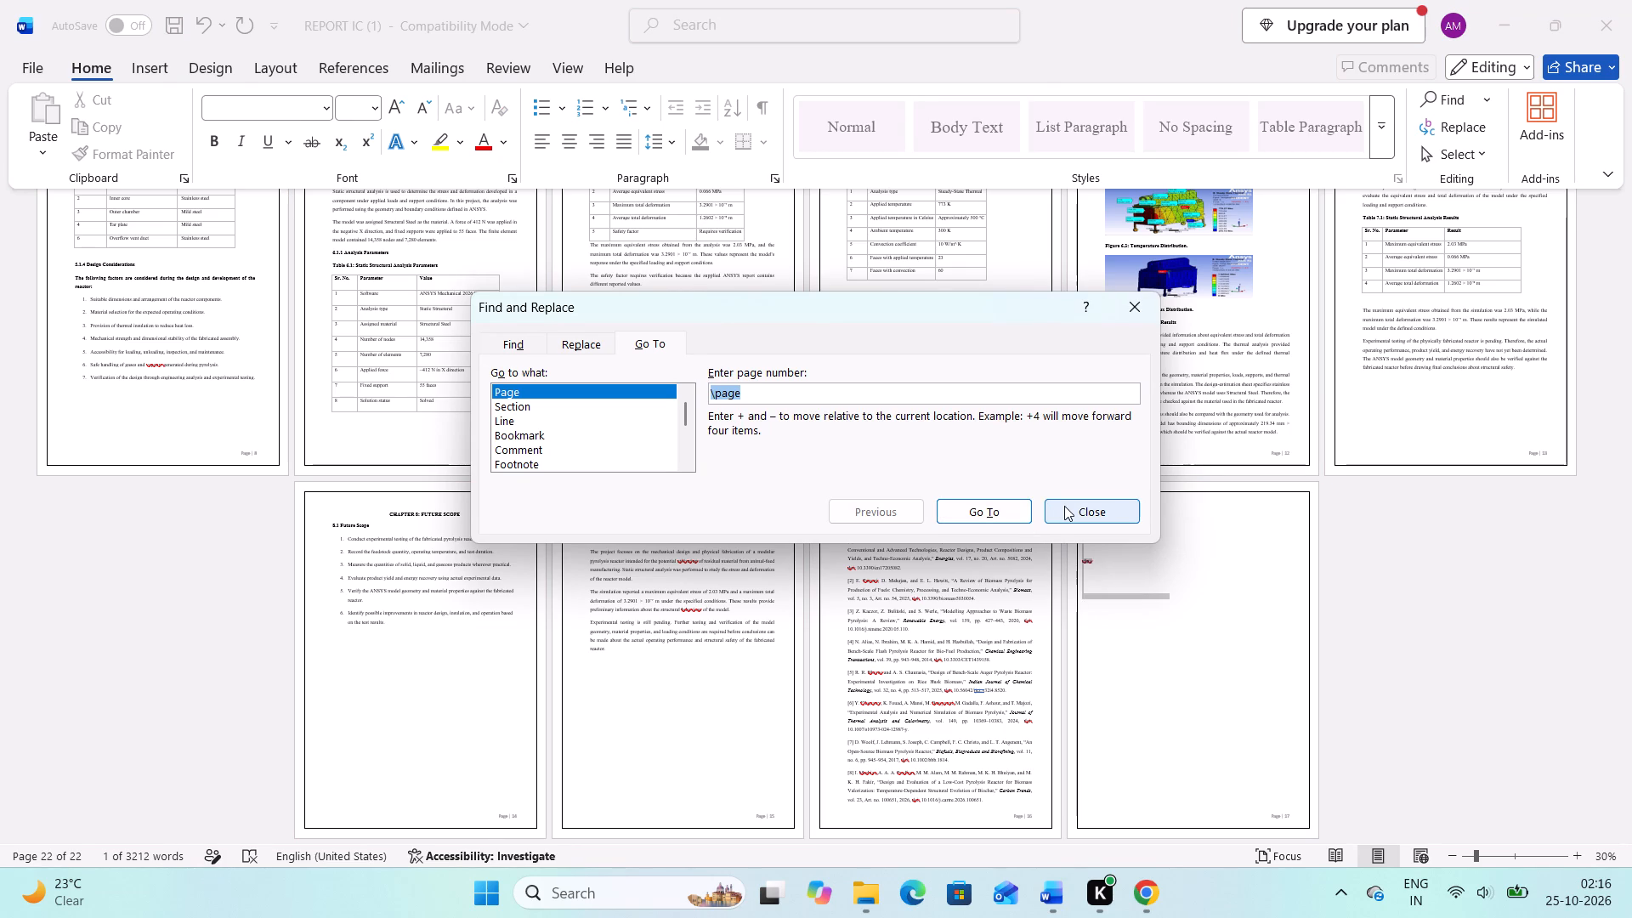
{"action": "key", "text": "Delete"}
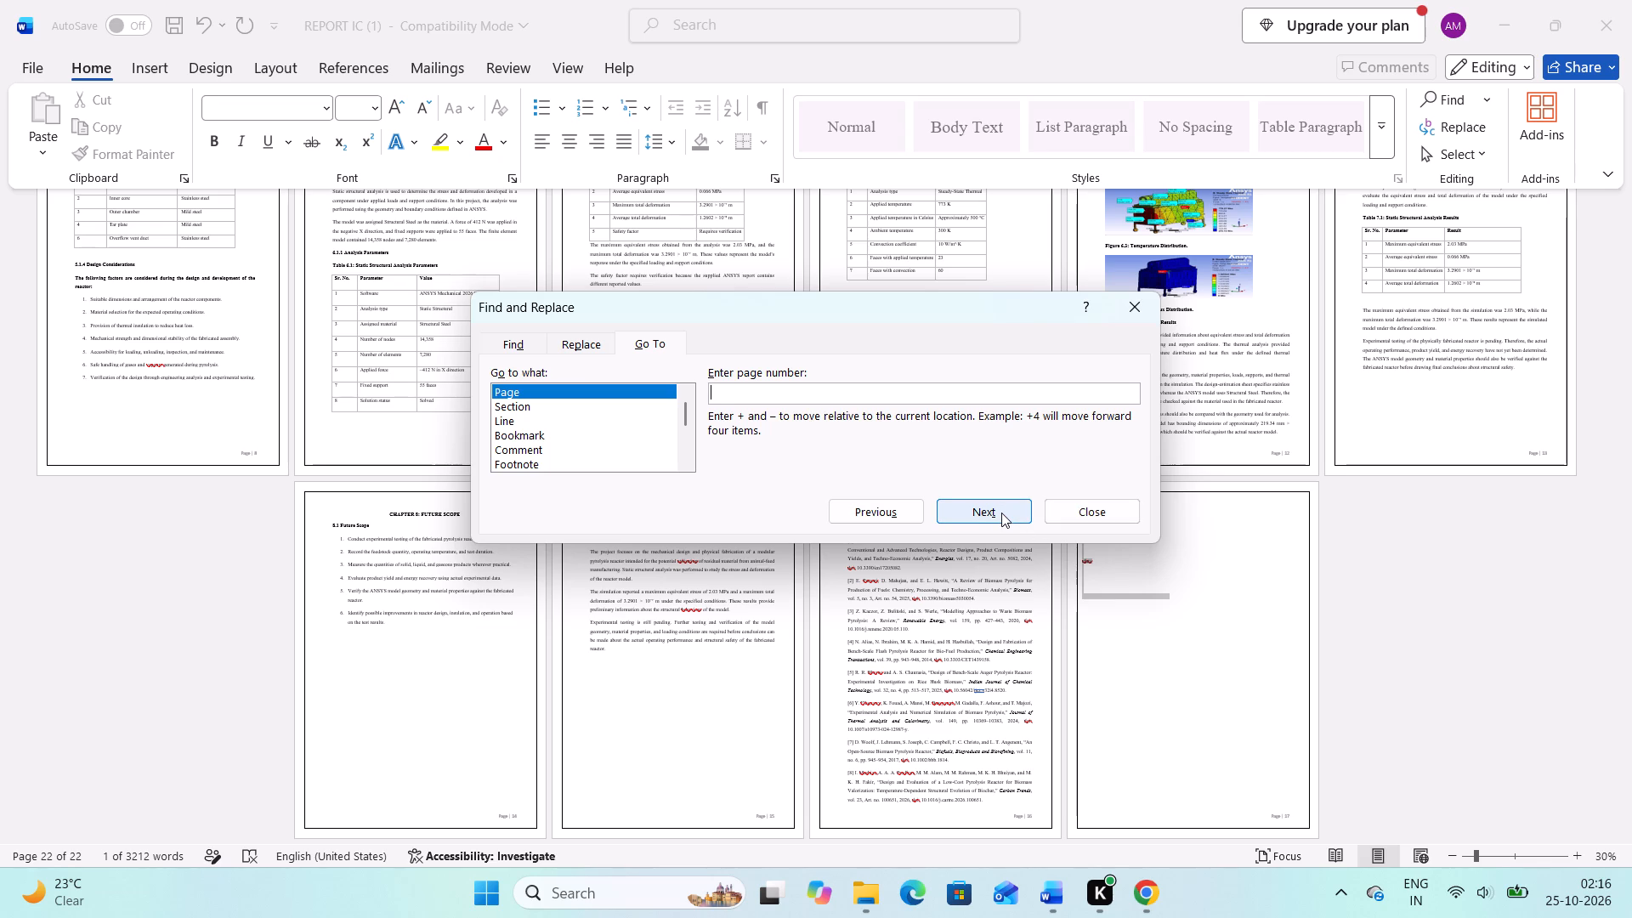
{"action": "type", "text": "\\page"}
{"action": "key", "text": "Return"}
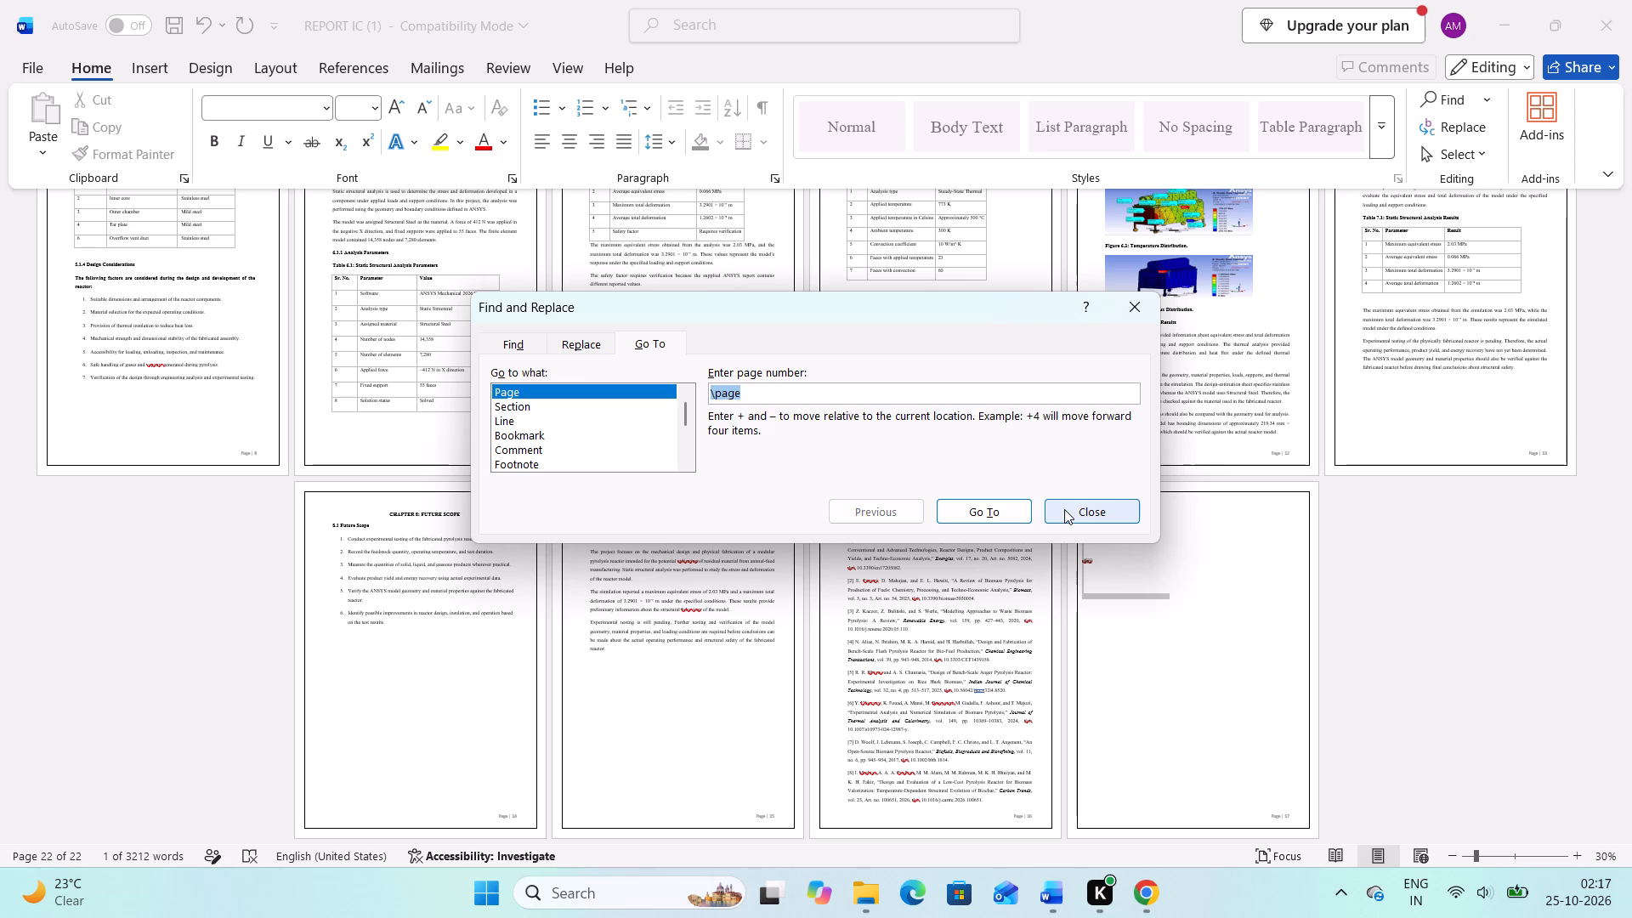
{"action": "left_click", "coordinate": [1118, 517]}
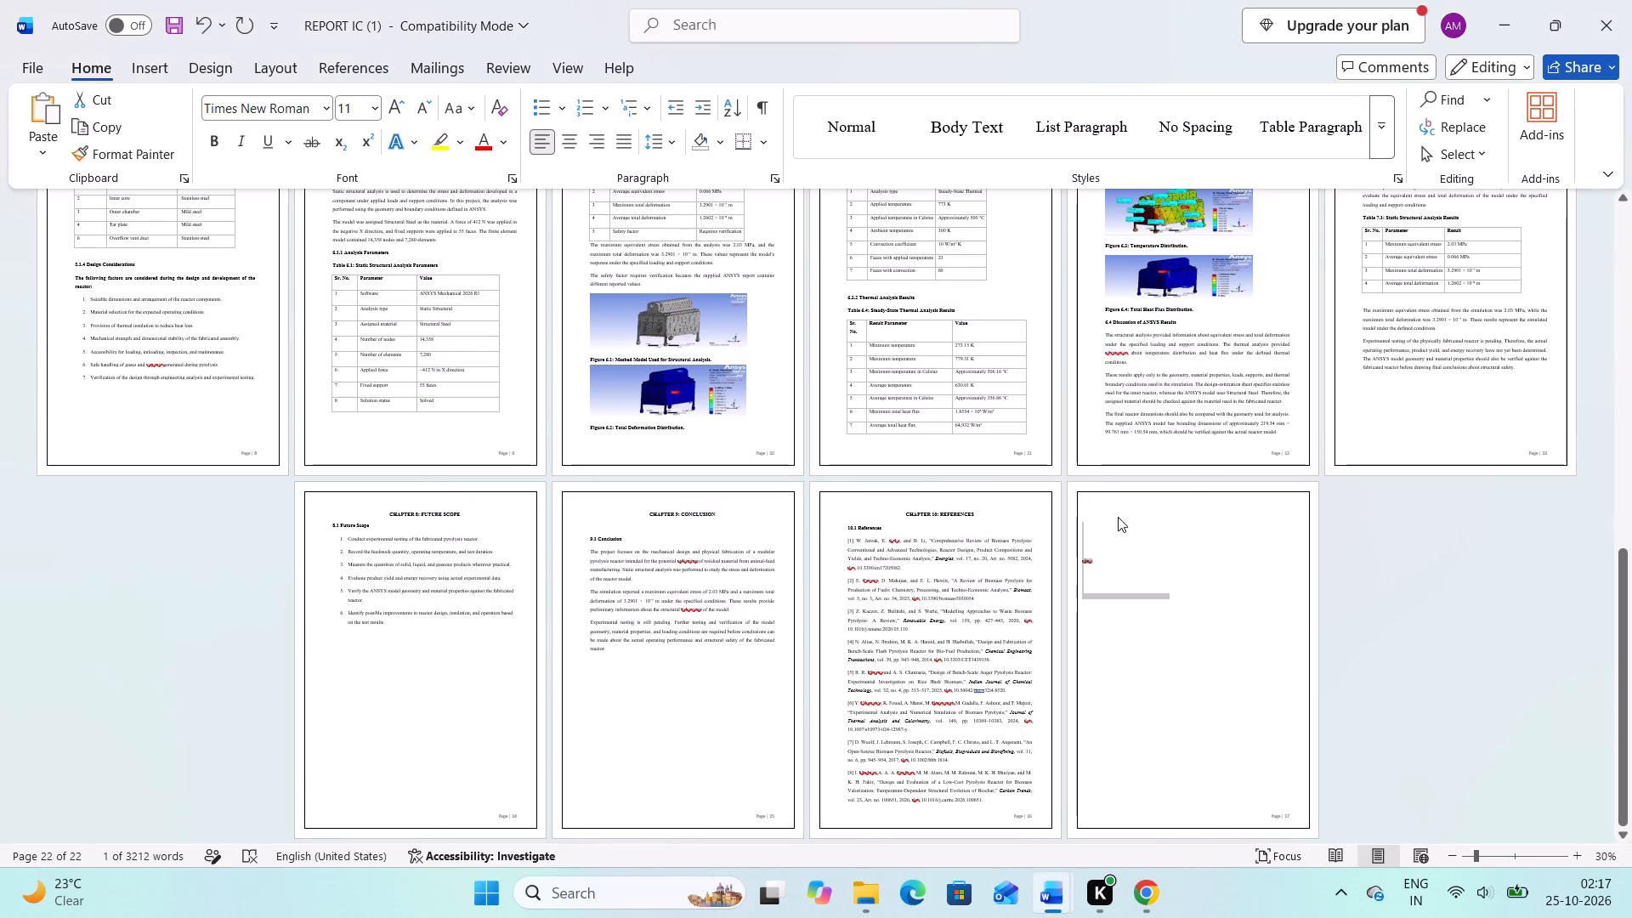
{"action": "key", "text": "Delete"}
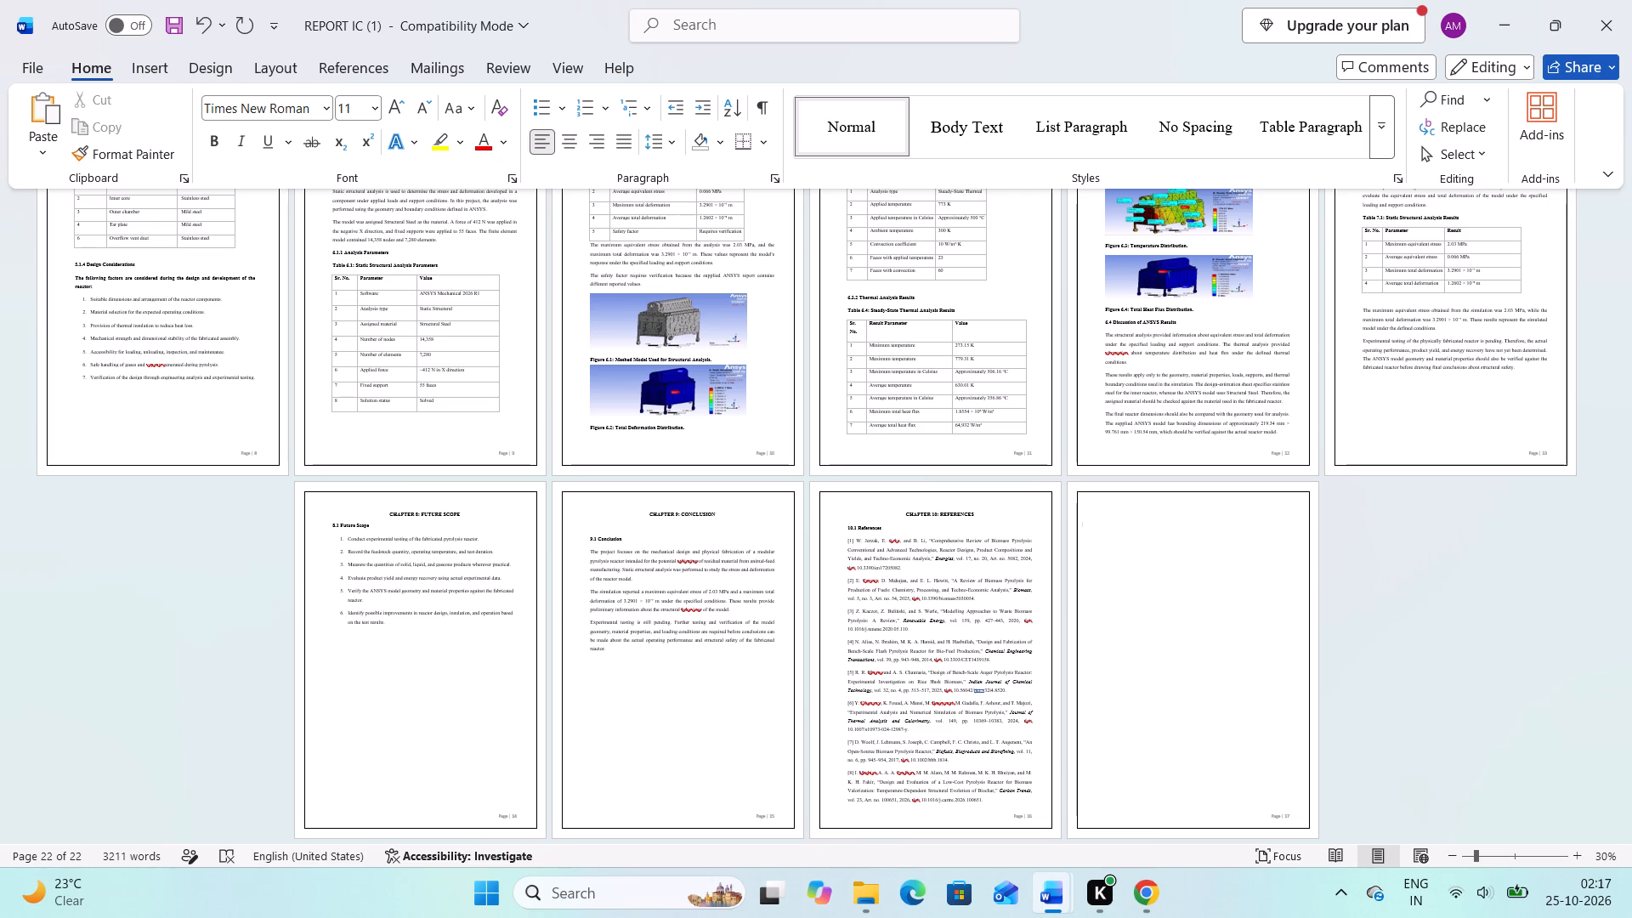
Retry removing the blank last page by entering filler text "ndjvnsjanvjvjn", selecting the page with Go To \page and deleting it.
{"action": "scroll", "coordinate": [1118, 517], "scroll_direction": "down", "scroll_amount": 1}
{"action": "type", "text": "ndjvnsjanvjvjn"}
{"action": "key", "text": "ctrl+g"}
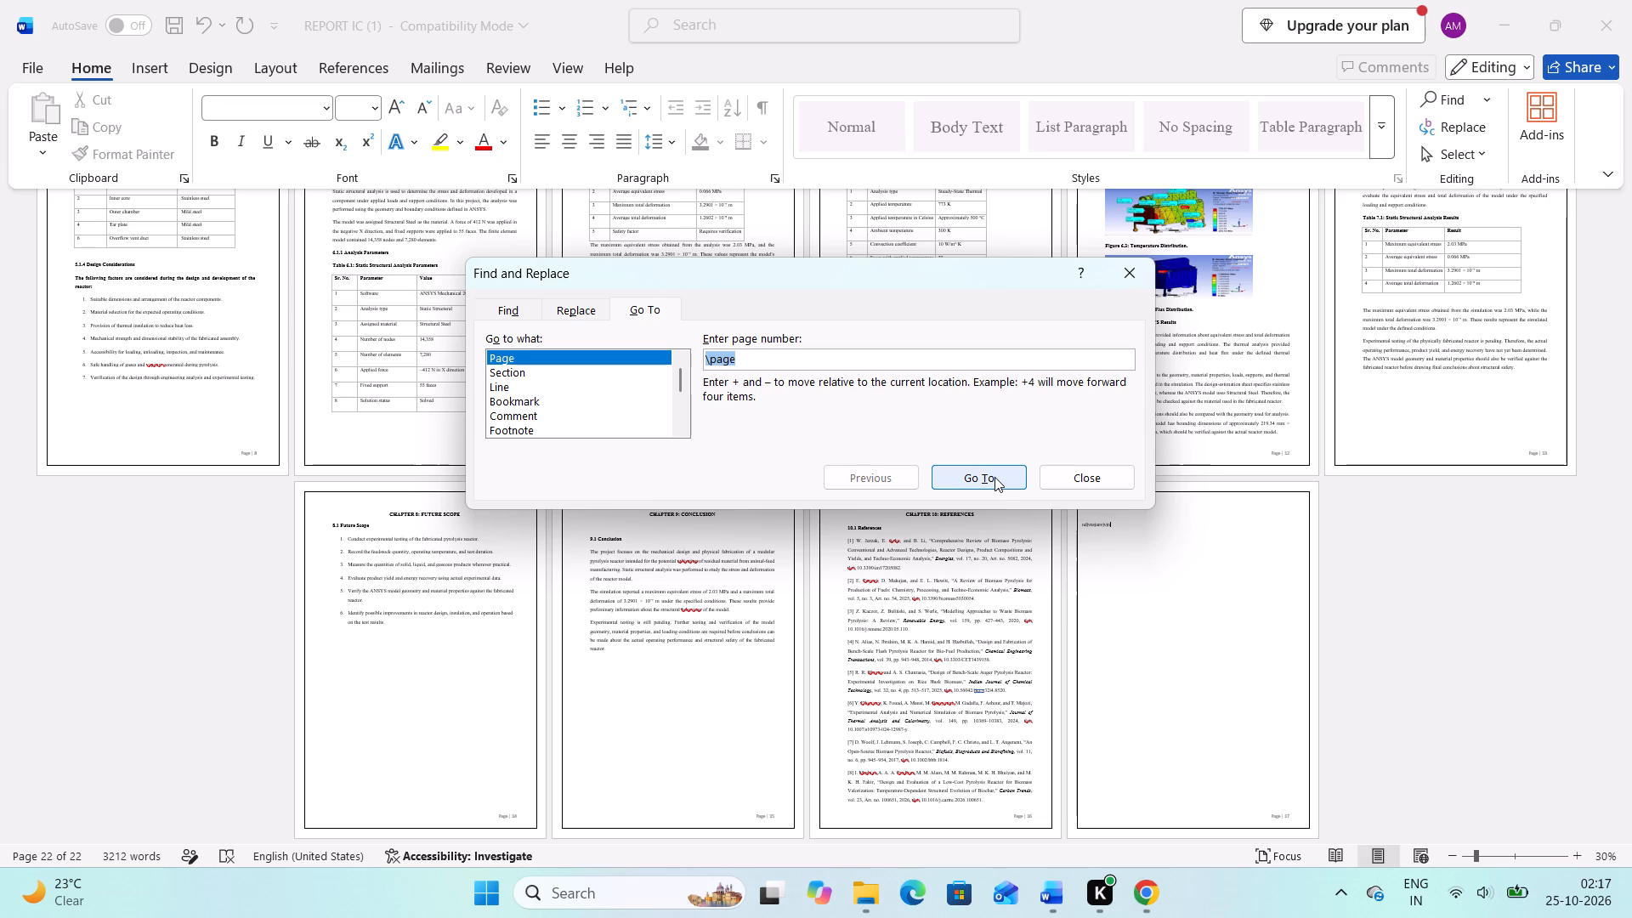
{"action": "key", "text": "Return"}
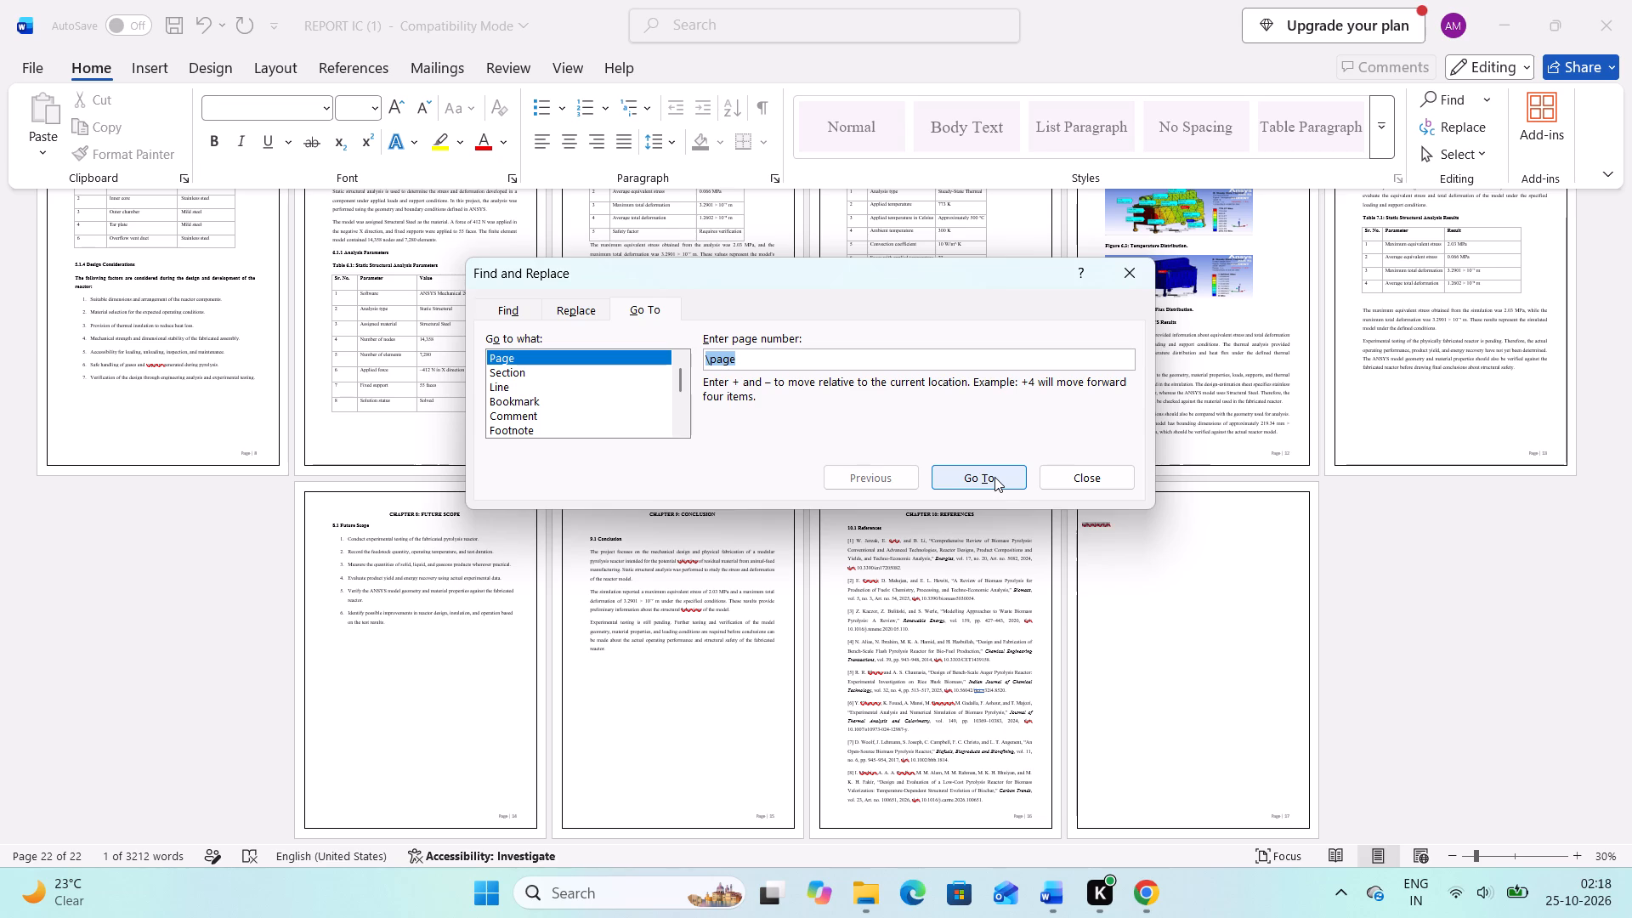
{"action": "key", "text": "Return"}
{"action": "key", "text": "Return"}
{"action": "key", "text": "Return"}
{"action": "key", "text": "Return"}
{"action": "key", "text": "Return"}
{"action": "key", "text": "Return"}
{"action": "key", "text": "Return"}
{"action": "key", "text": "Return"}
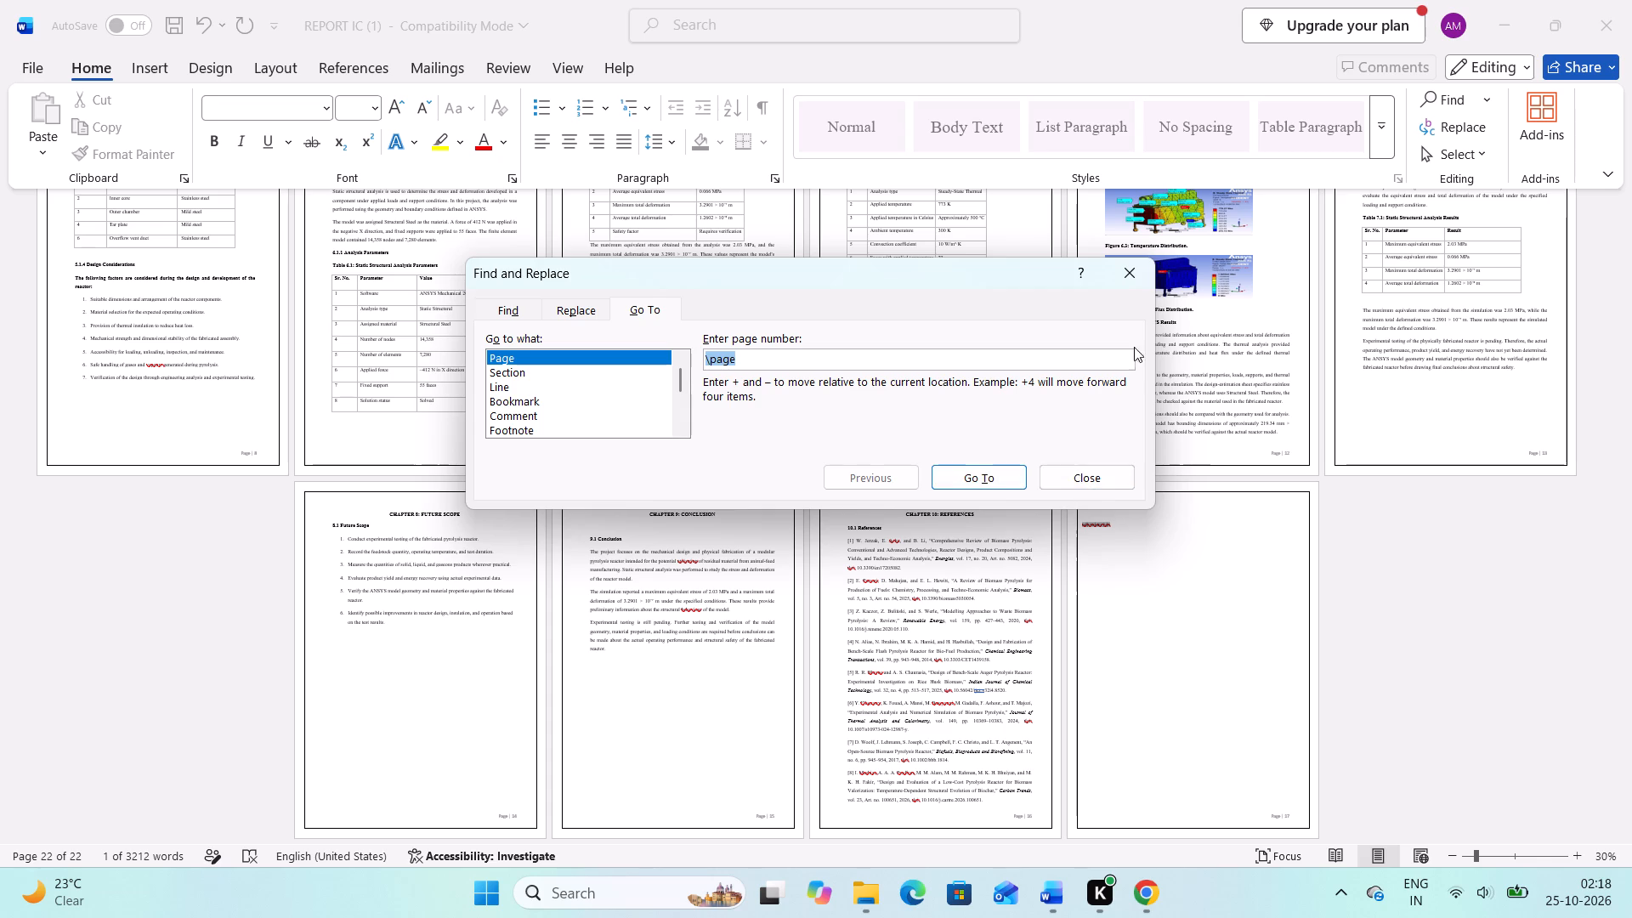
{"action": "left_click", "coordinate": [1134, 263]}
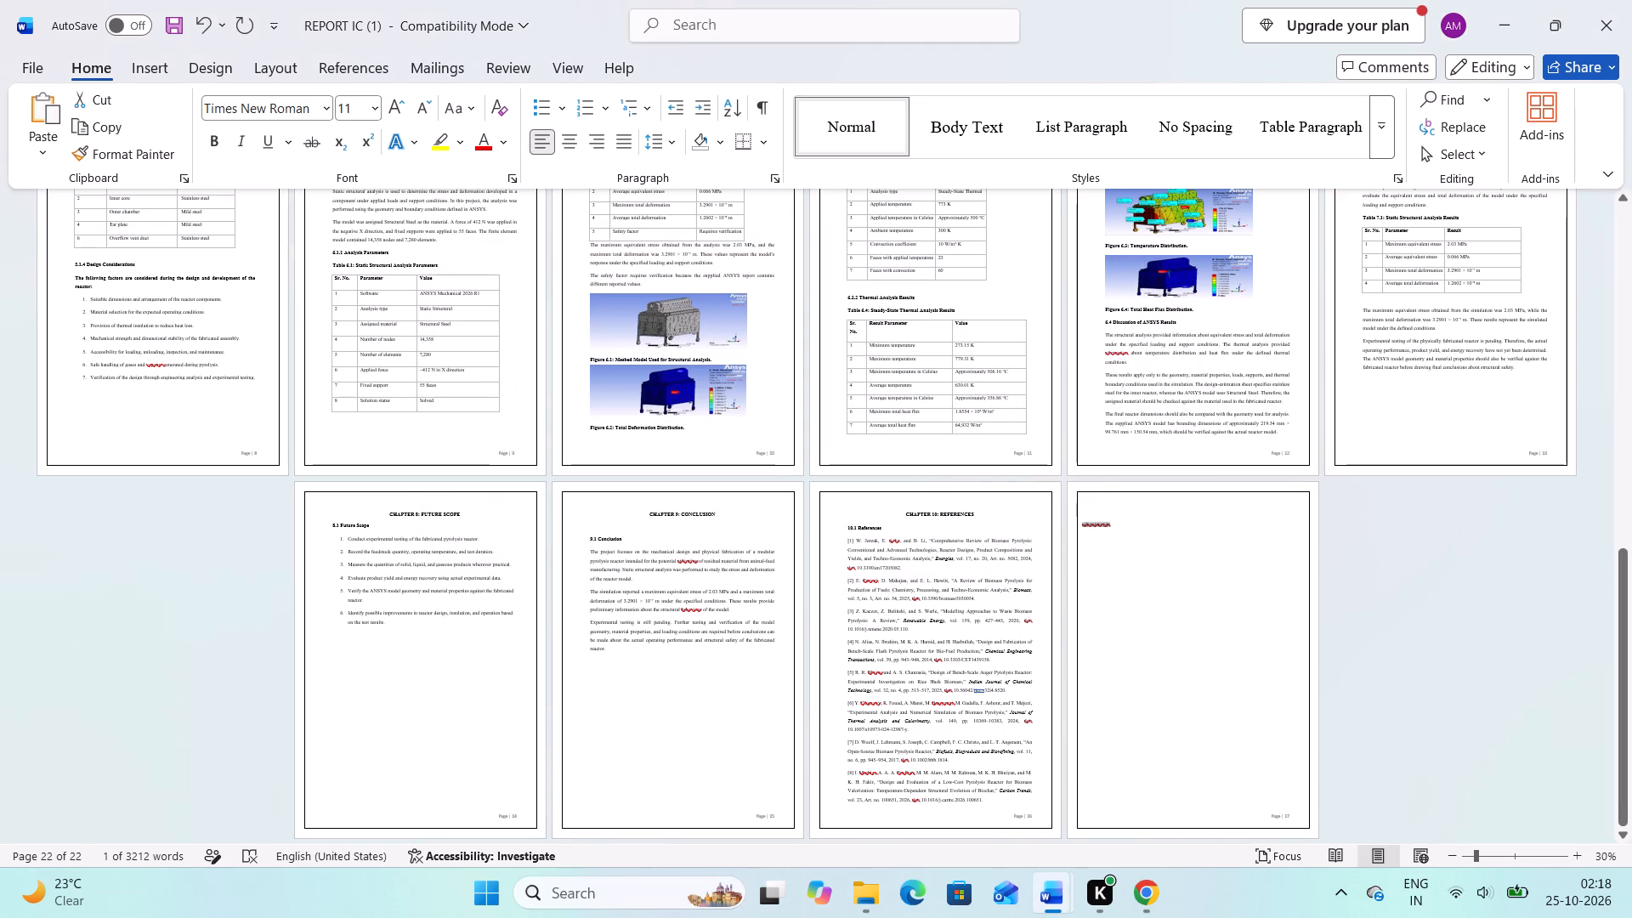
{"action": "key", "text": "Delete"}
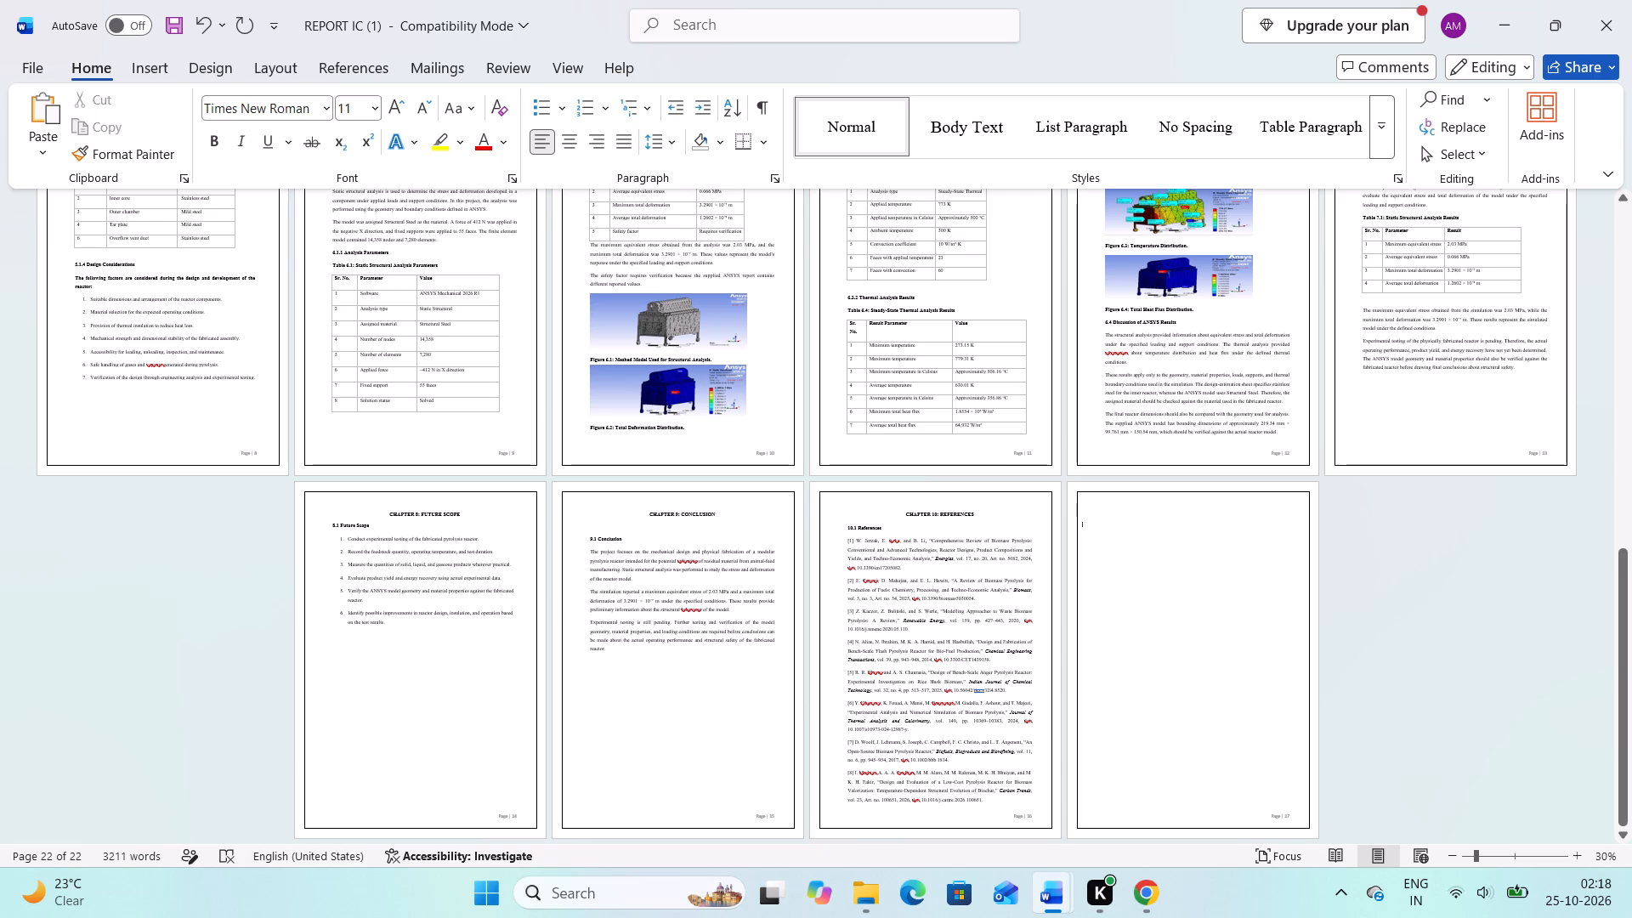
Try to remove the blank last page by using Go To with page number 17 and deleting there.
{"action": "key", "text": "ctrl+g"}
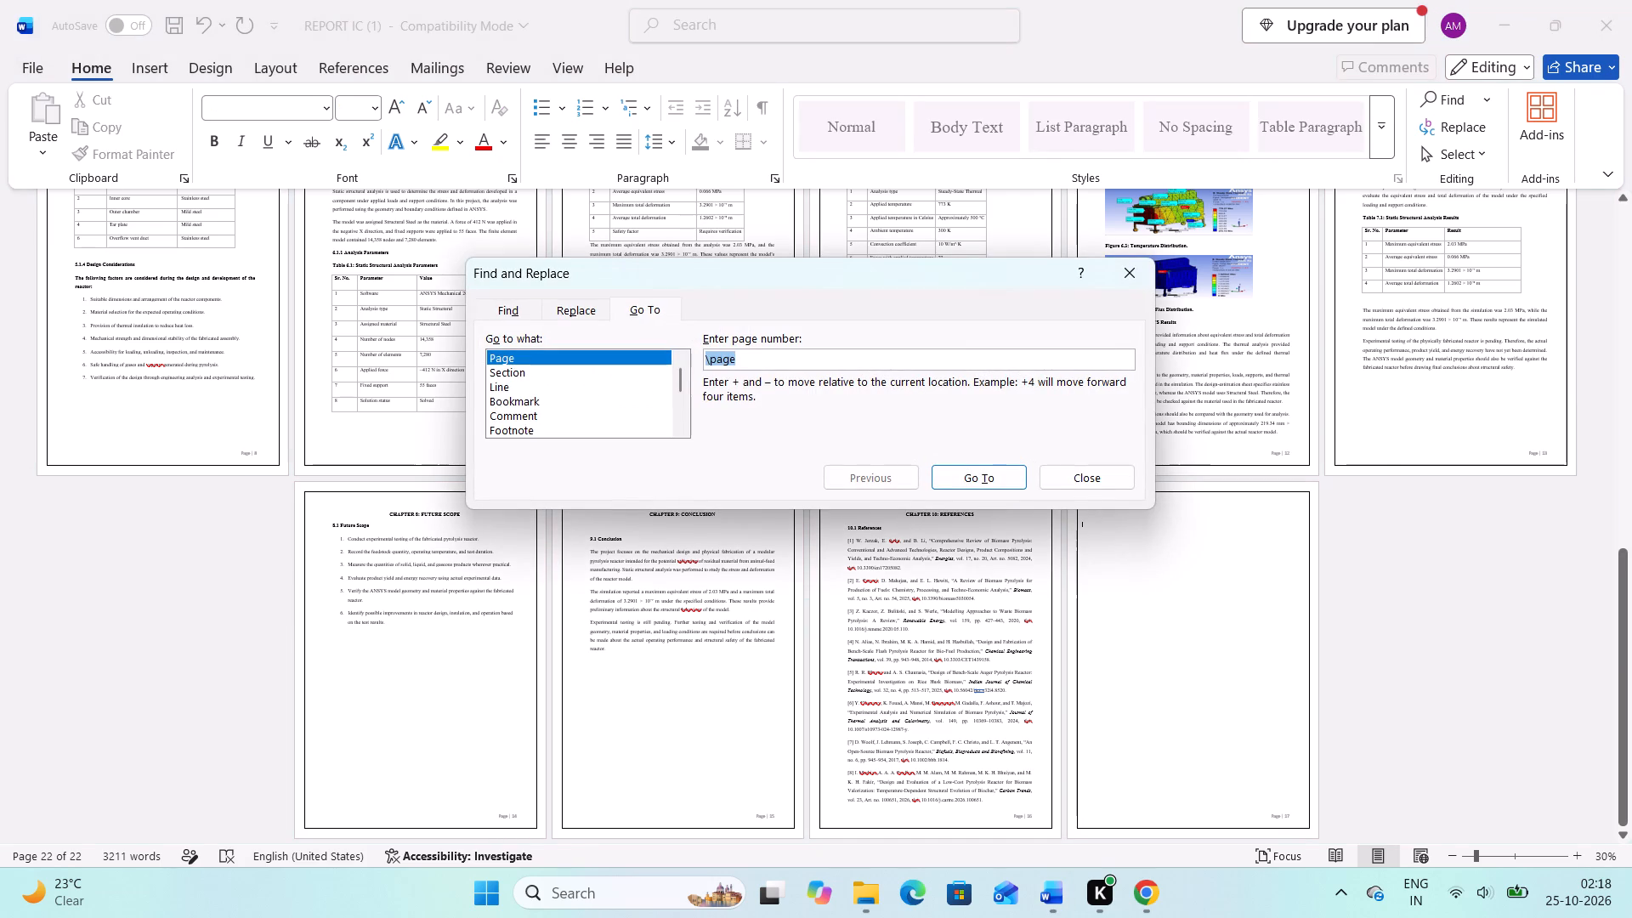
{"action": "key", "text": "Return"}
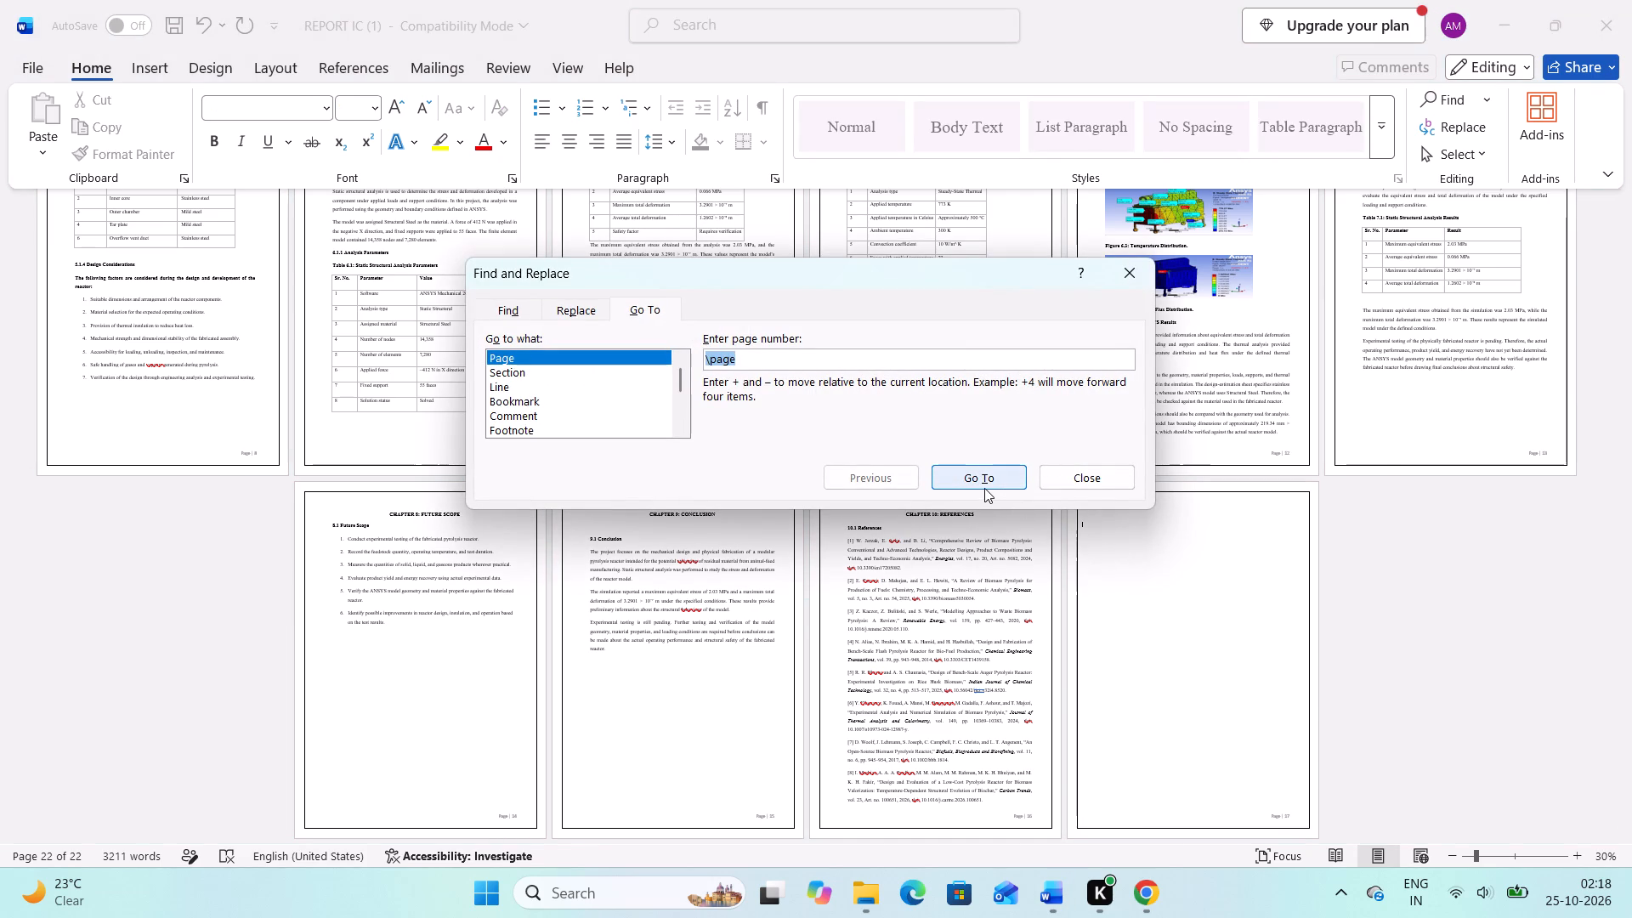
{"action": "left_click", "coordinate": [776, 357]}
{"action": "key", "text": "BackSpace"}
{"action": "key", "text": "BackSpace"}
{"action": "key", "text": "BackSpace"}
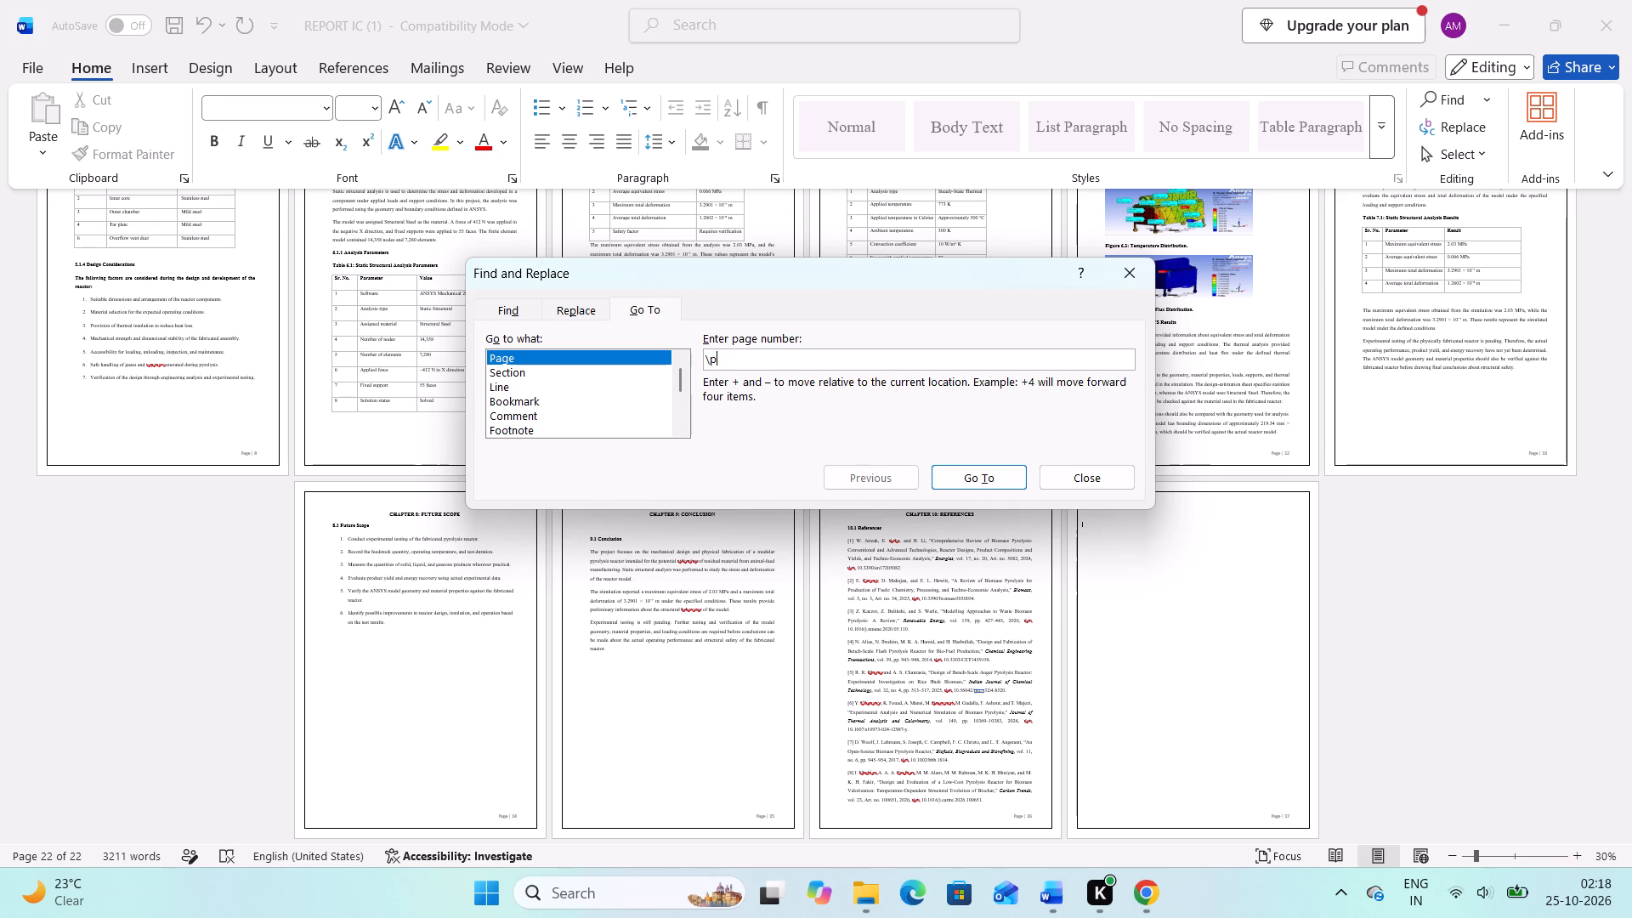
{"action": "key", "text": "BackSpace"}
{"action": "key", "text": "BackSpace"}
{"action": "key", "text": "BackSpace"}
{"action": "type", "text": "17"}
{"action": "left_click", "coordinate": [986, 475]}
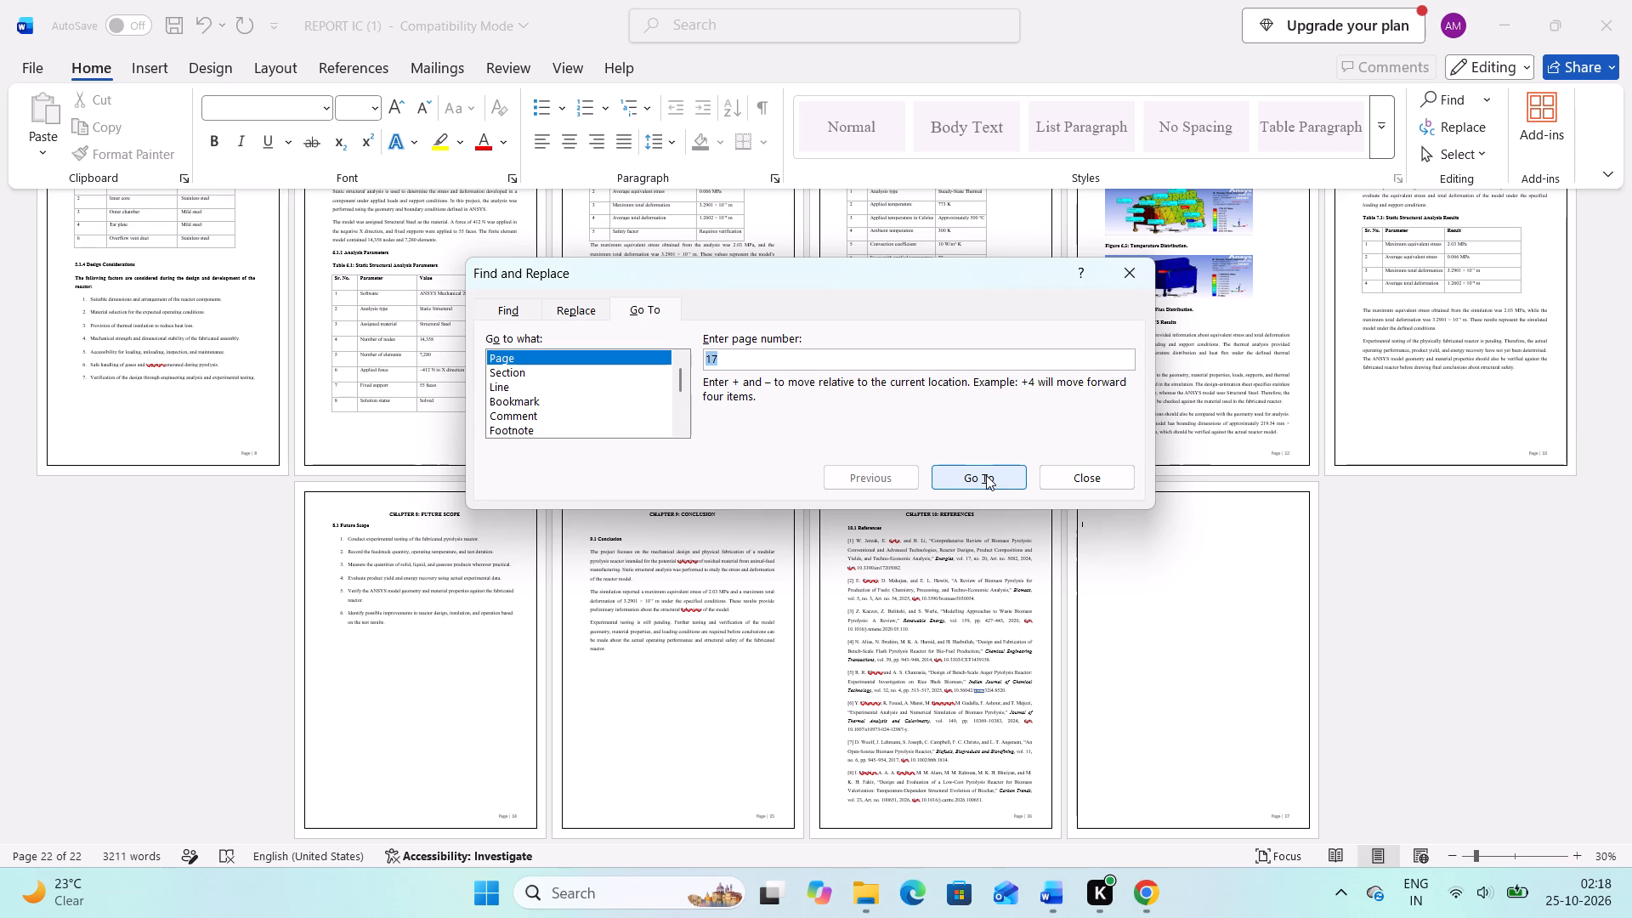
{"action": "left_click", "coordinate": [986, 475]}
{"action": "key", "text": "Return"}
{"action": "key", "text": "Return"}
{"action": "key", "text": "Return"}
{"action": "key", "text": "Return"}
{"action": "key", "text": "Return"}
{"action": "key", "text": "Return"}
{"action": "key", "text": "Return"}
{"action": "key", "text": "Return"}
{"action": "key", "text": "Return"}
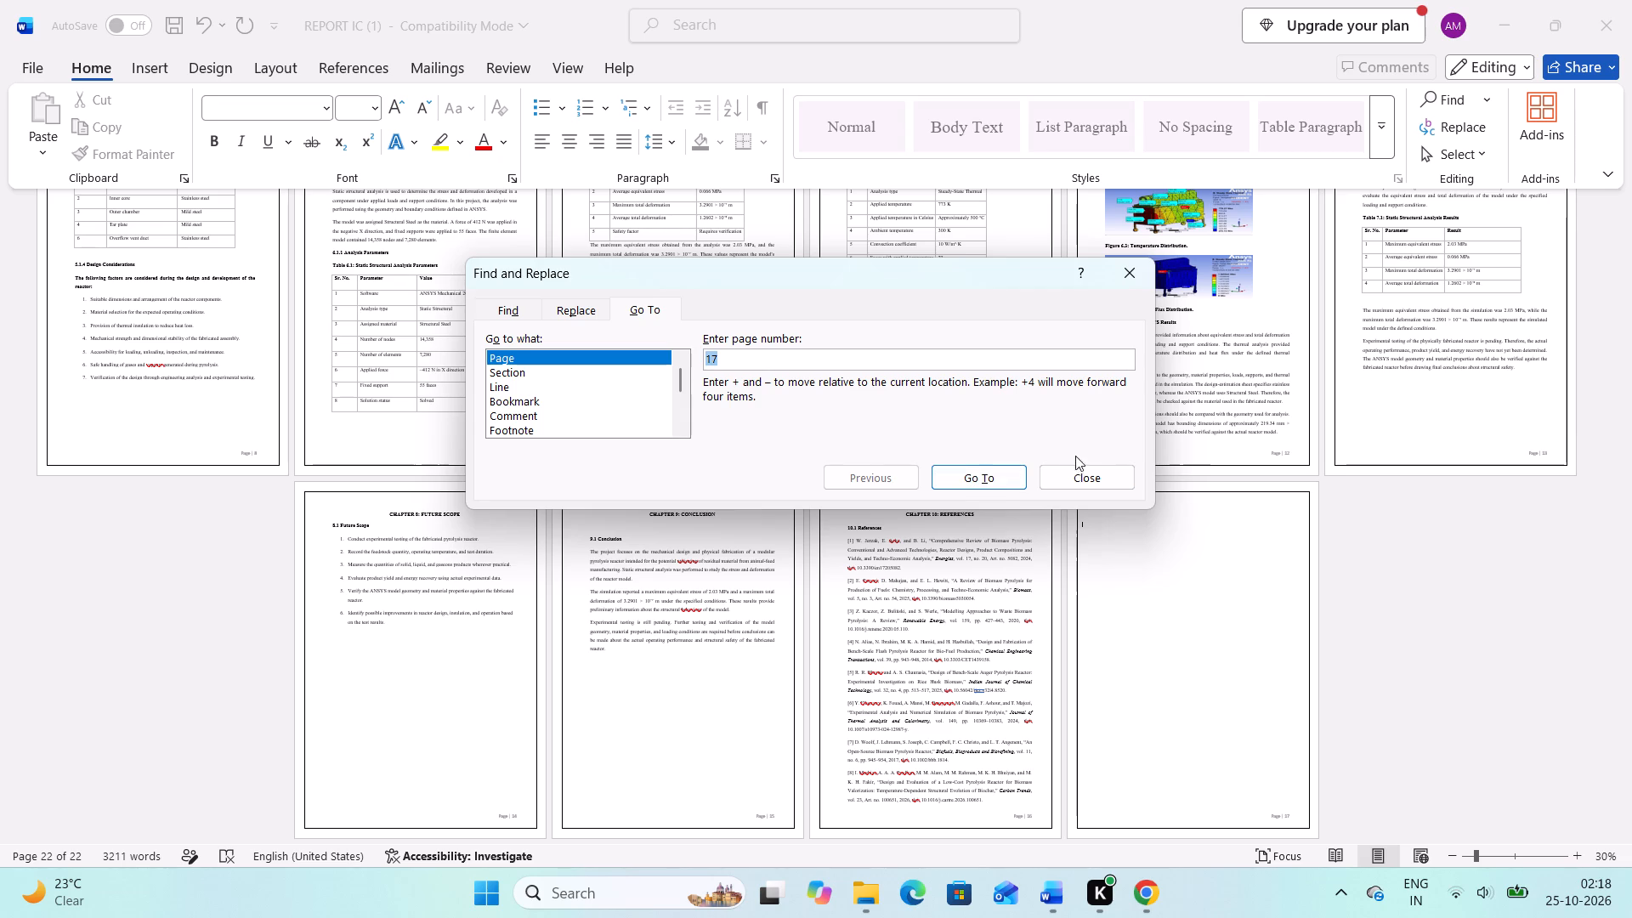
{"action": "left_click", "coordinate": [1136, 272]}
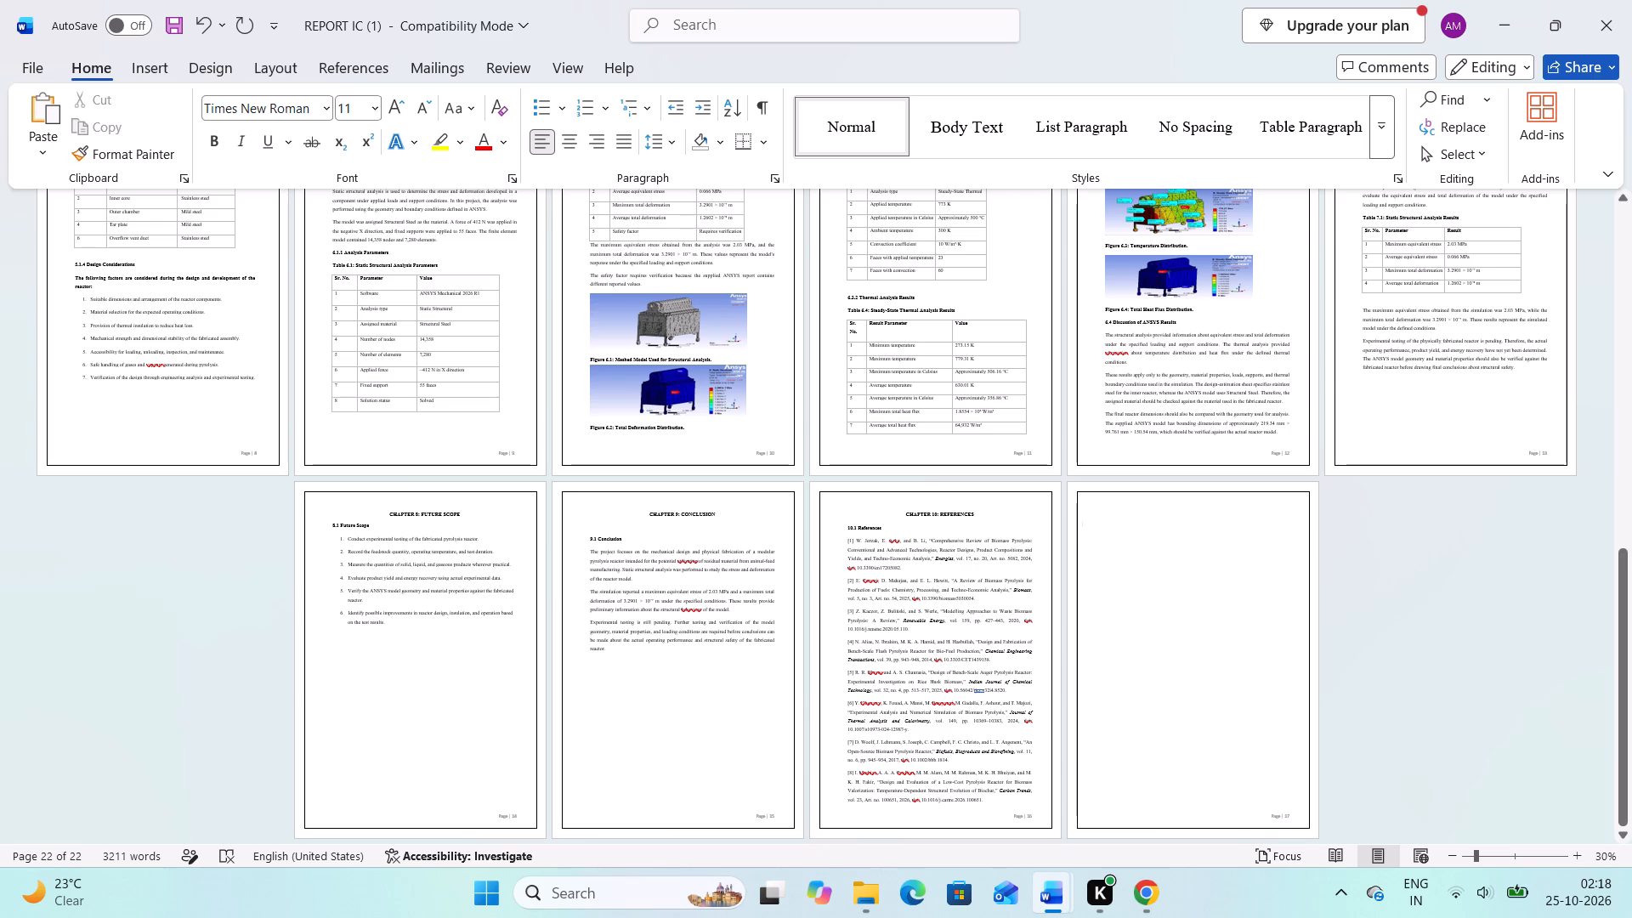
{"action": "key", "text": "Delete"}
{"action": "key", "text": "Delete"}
Examine the blank last page and its footer together with the Chapter 10 references page before it.
{"action": "scroll", "coordinate": [1028, 768], "scroll_direction": "up", "scroll_amount": 4, "text": "ctrl"}
{"action": "scroll", "coordinate": [1028, 768], "scroll_direction": "down", "scroll_amount": 6}
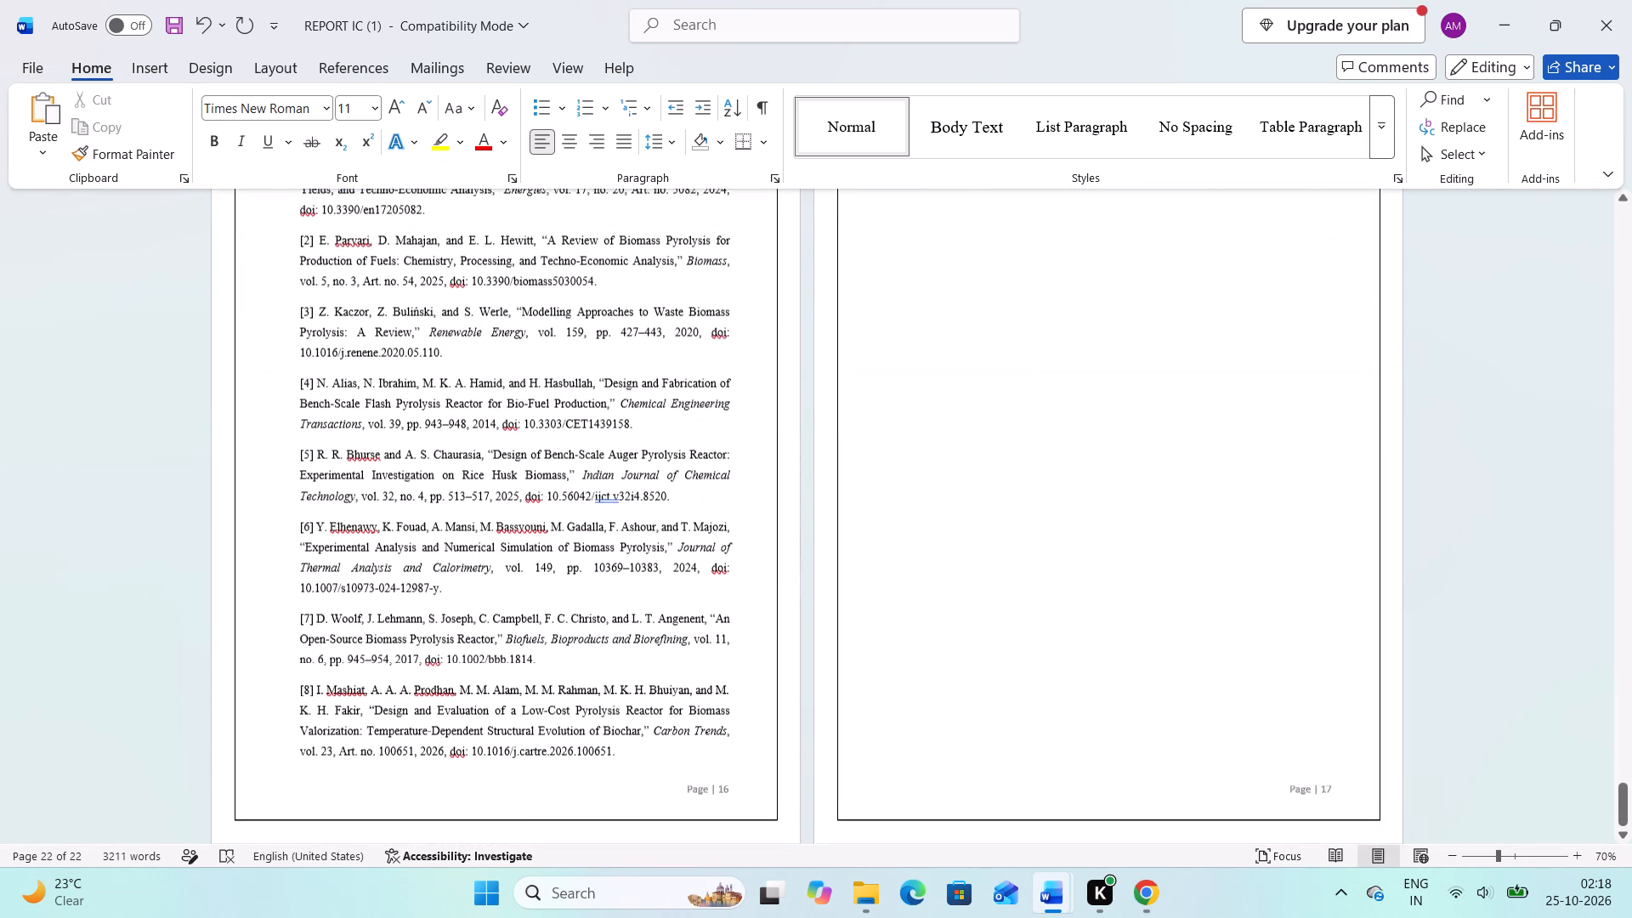
{"action": "scroll", "coordinate": [1028, 768], "scroll_direction": "down", "scroll_amount": 5, "text": "ctrl"}
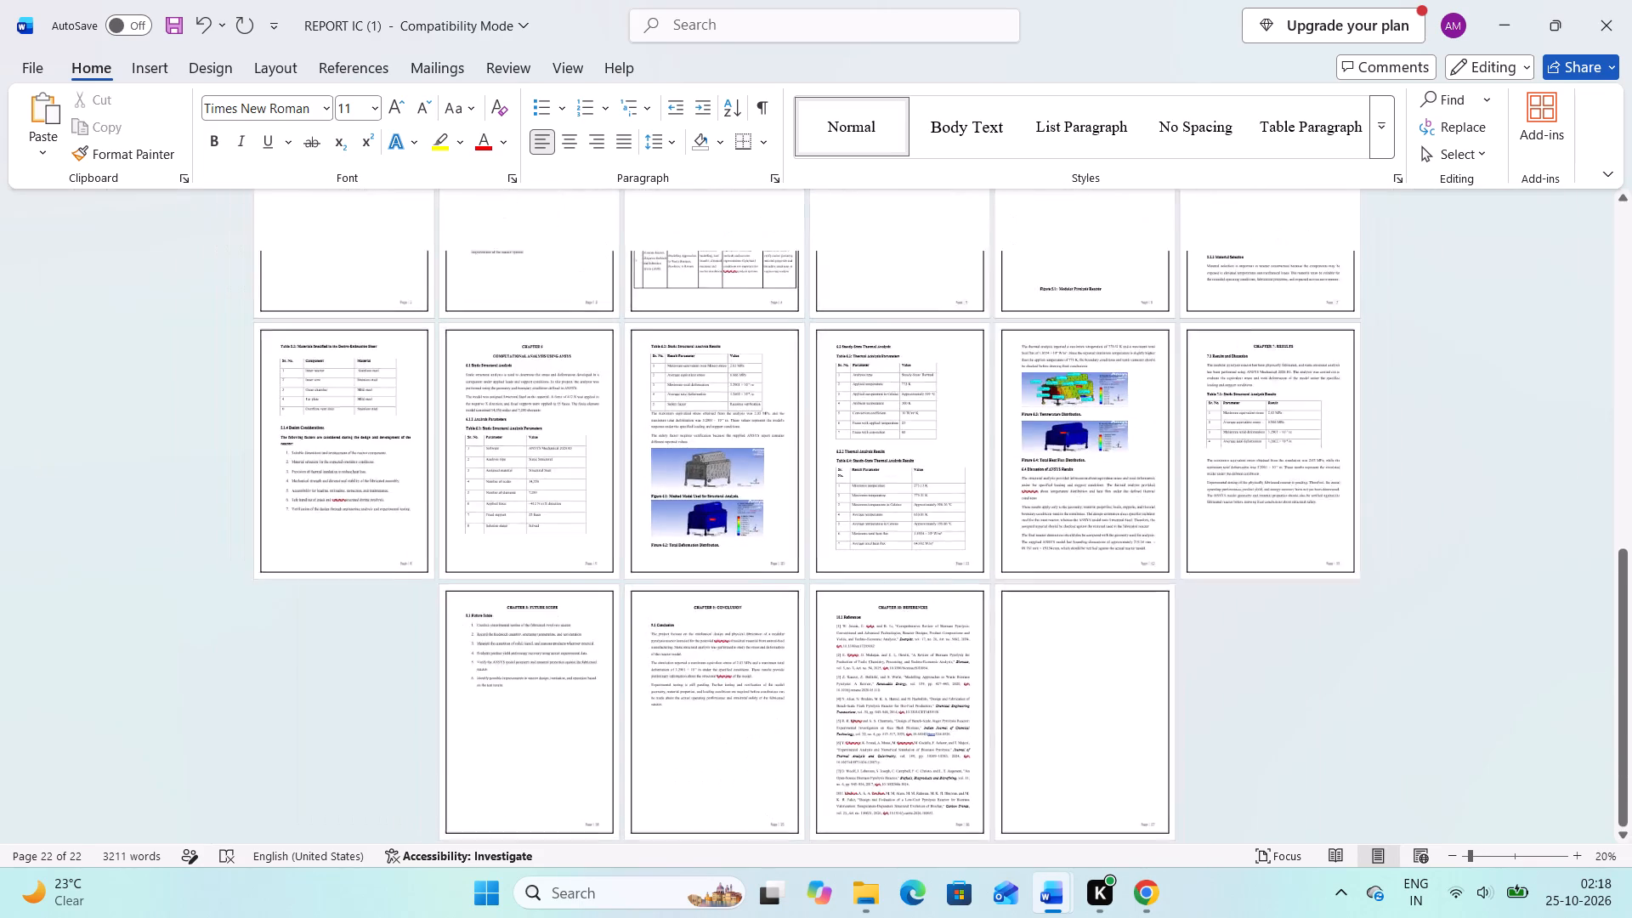
{"action": "scroll", "coordinate": [1028, 768], "scroll_direction": "up", "scroll_amount": 2, "text": "ctrl"}
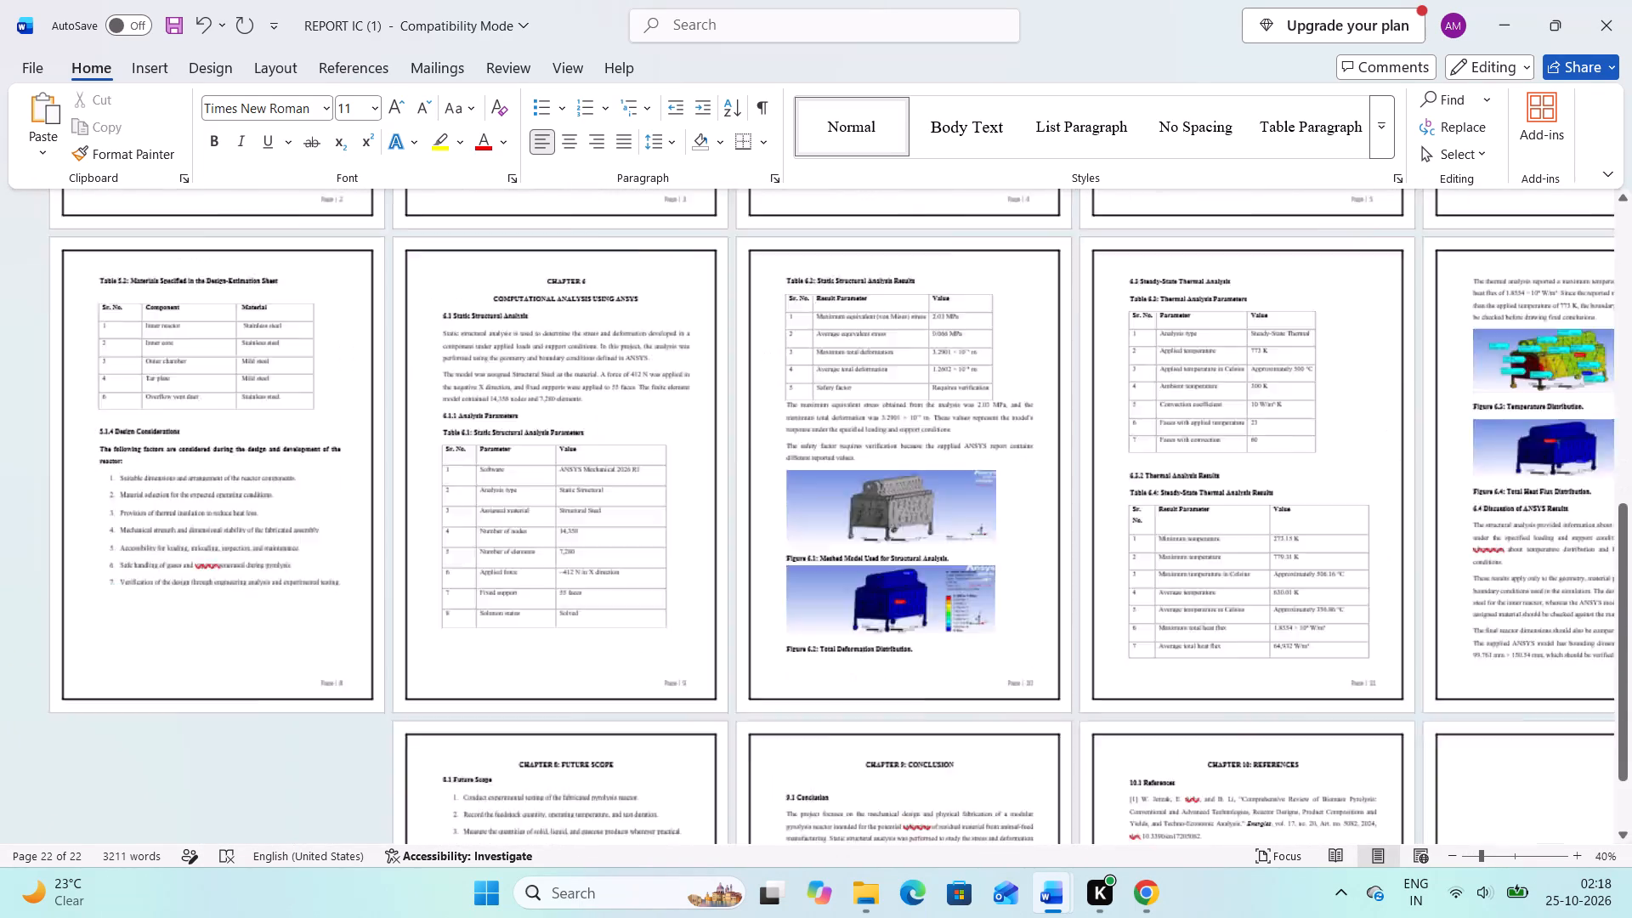
{"action": "scroll", "coordinate": [1028, 768], "scroll_direction": "up", "scroll_amount": 2, "text": "ctrl"}
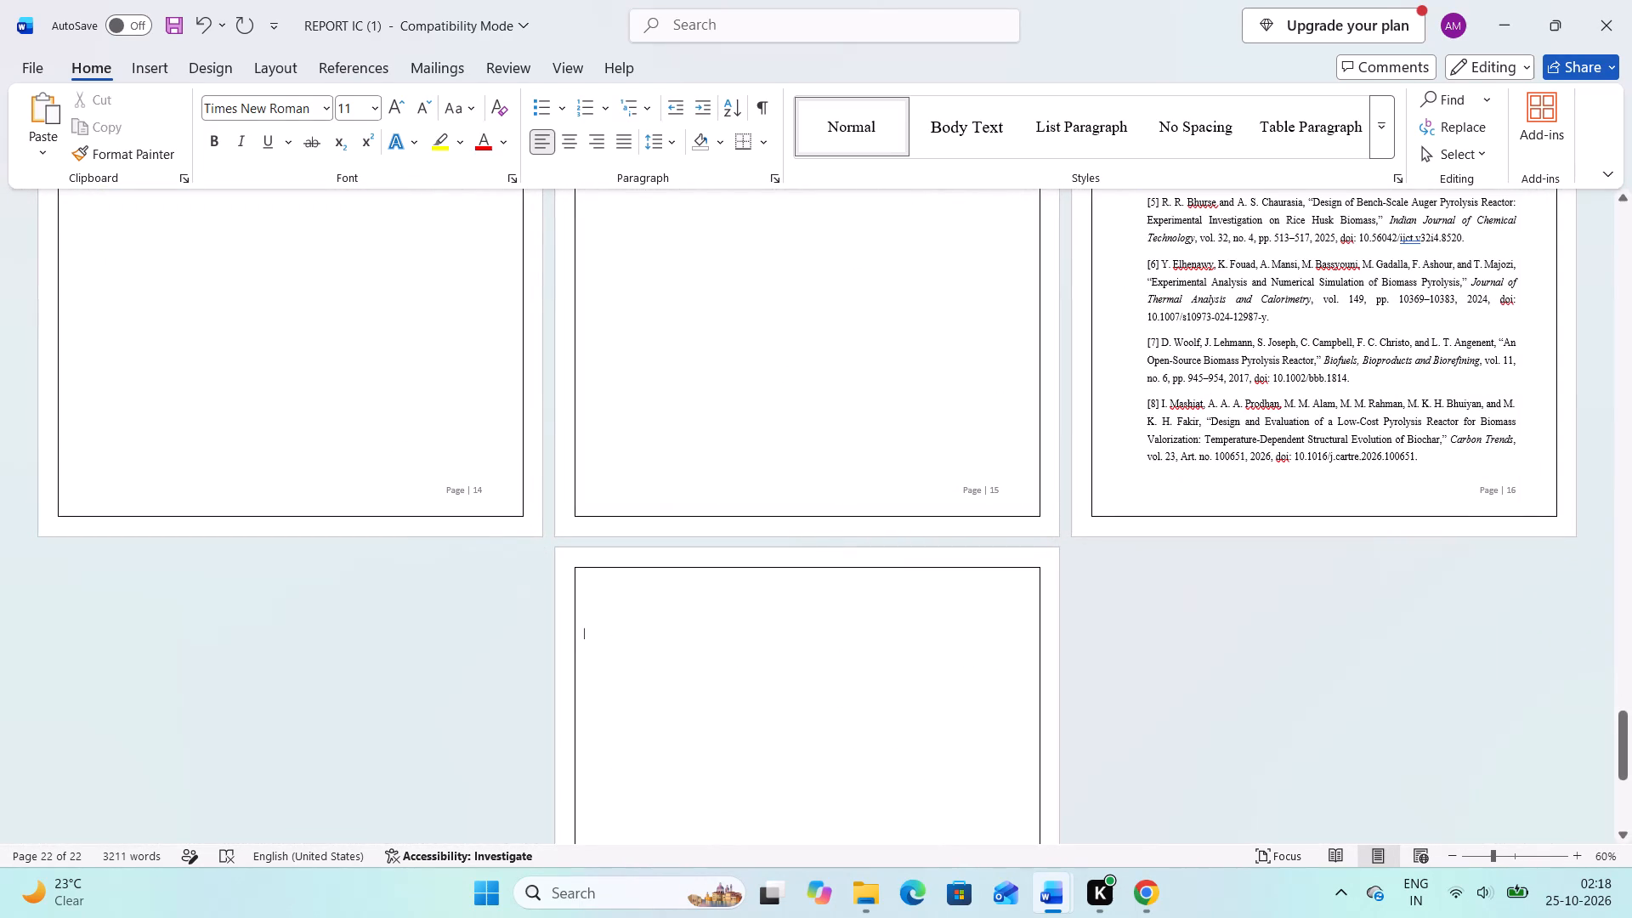
{"action": "scroll", "coordinate": [1028, 768], "scroll_direction": "down", "scroll_amount": 7}
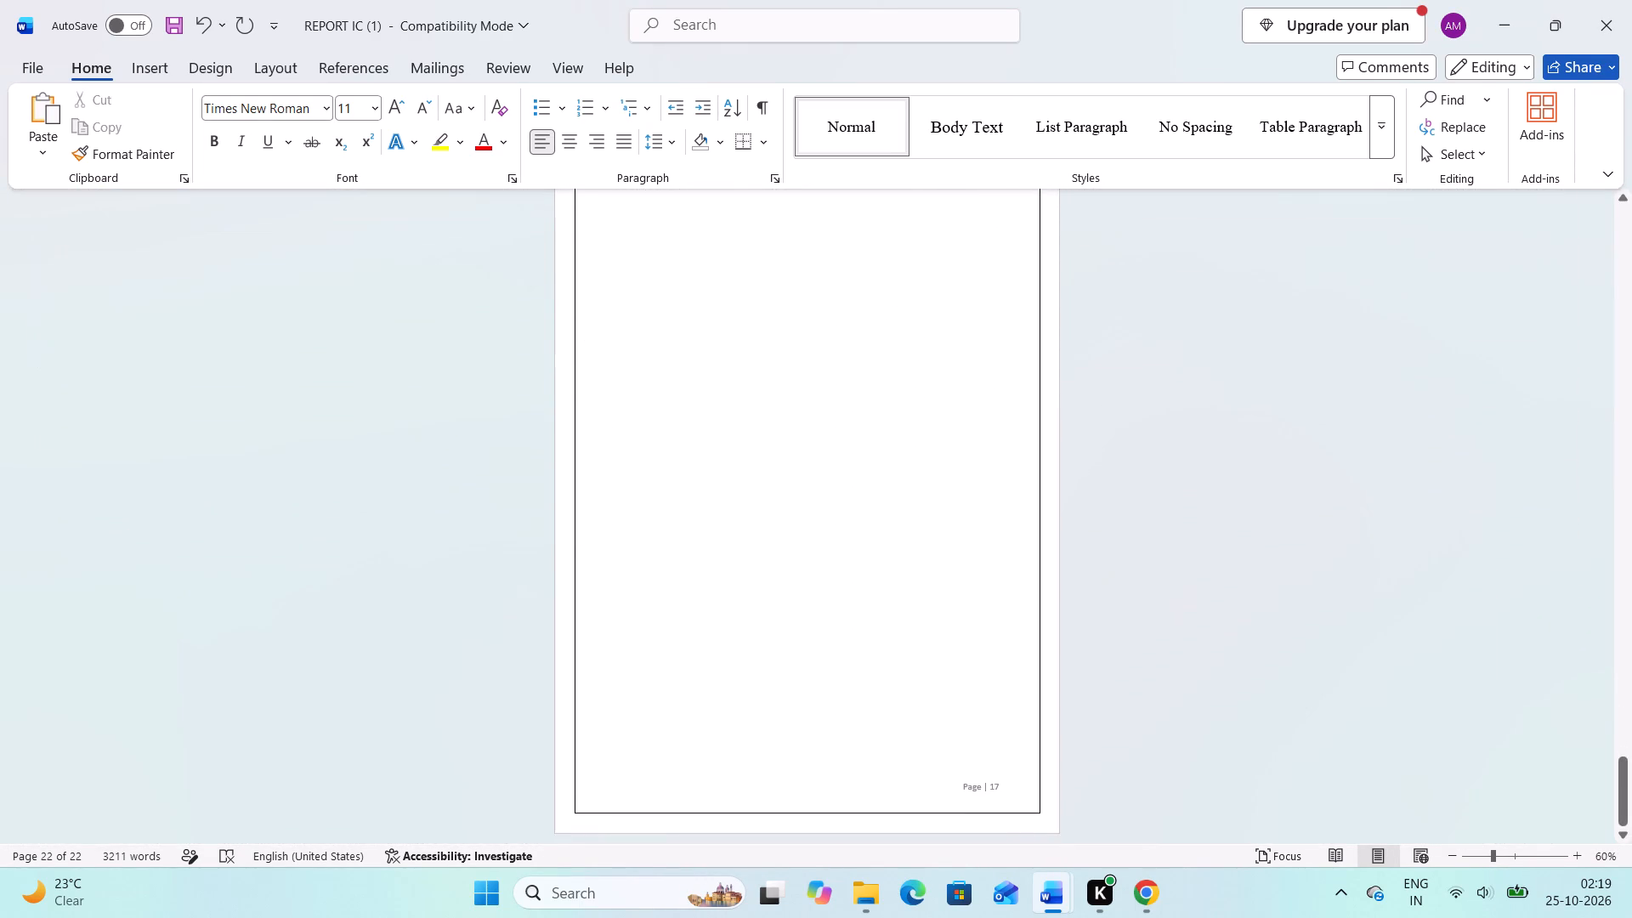
{"action": "scroll", "coordinate": [1028, 768], "scroll_direction": "up", "scroll_amount": 1}
{"action": "scroll", "coordinate": [1028, 768], "scroll_direction": "down", "scroll_amount": 1}
{"action": "scroll", "coordinate": [1028, 768], "scroll_direction": "up", "scroll_amount": 2}
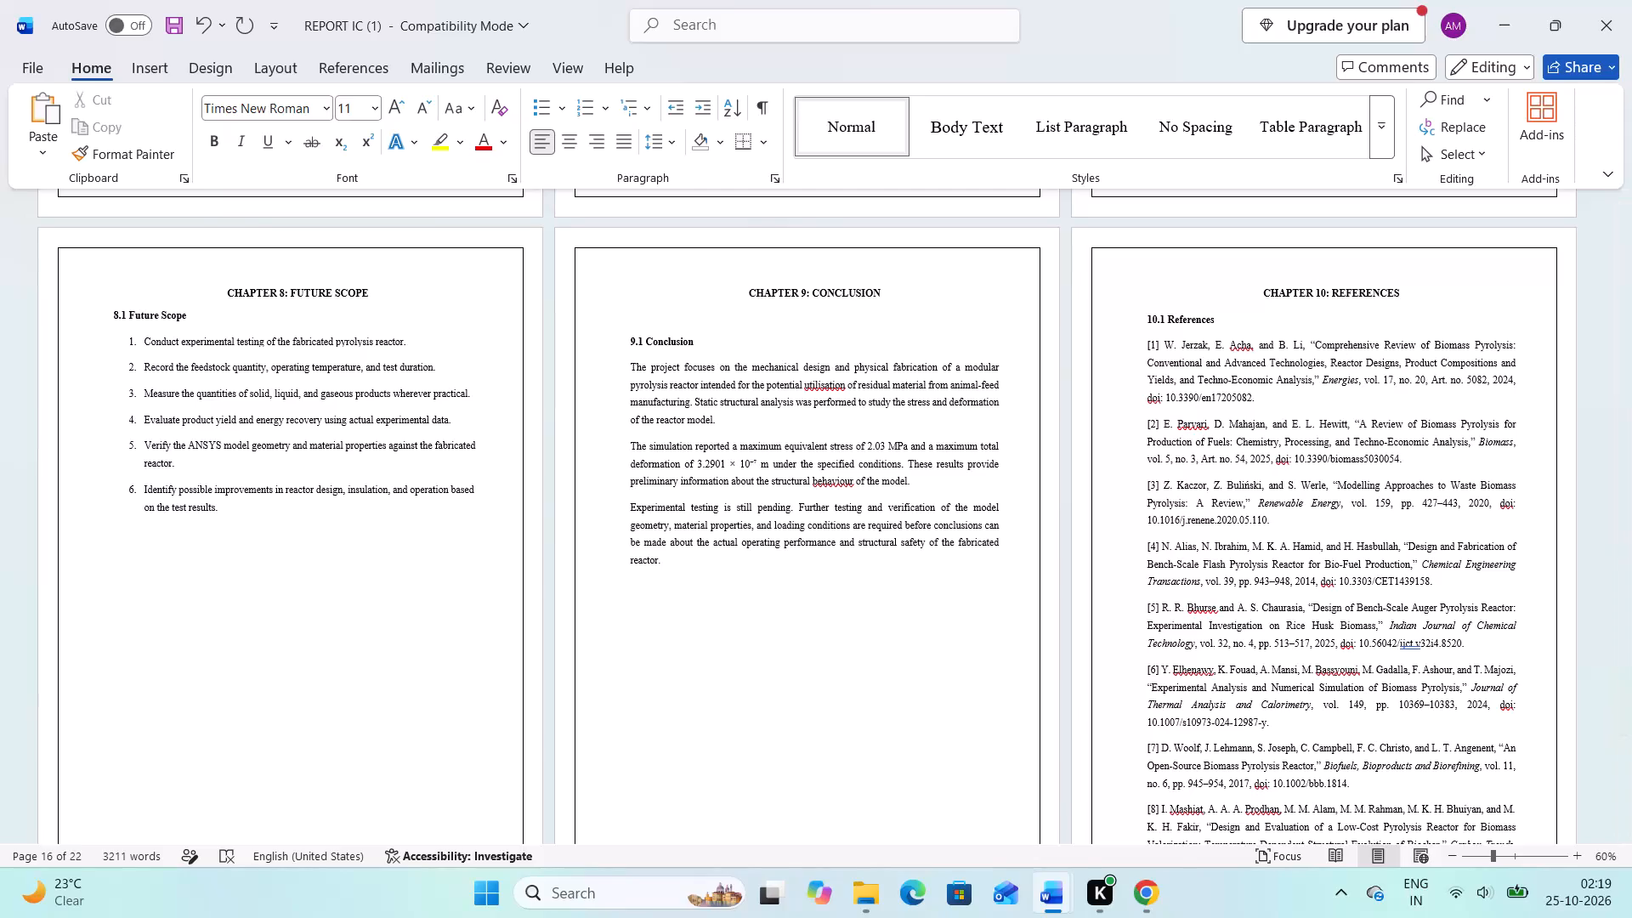
Review the report's pages from Chapter 10 back to the index, including the page numbers in the footers.
{"action": "scroll", "coordinate": [1028, 768], "scroll_direction": "up", "scroll_amount": 1}
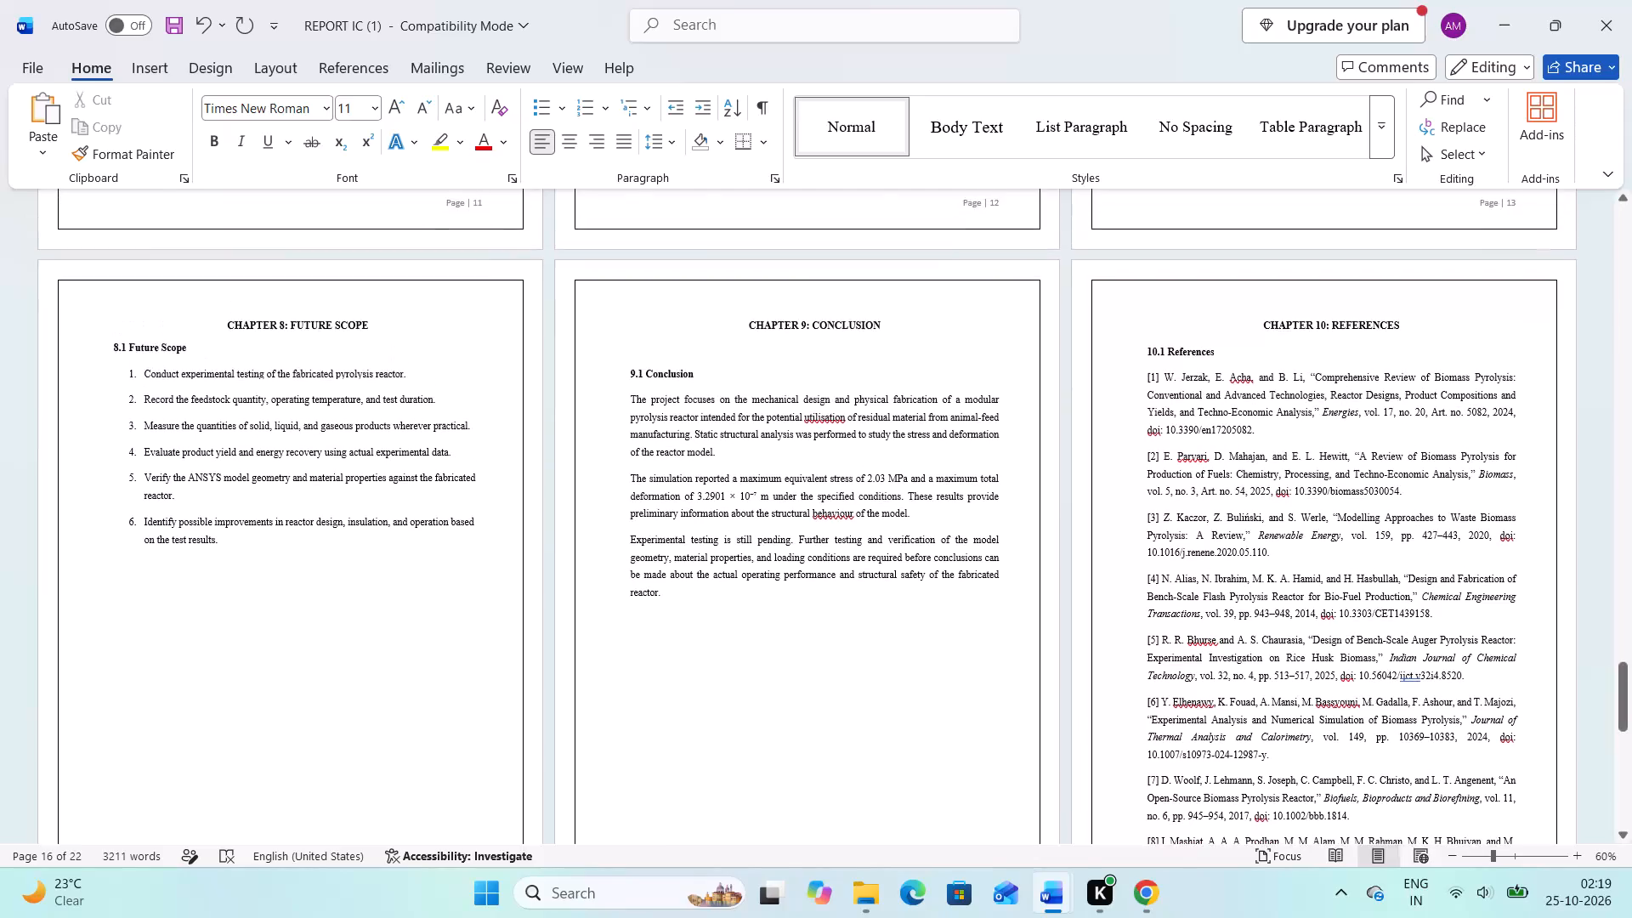
{"action": "scroll", "coordinate": [1028, 768], "scroll_direction": "up", "scroll_amount": 6}
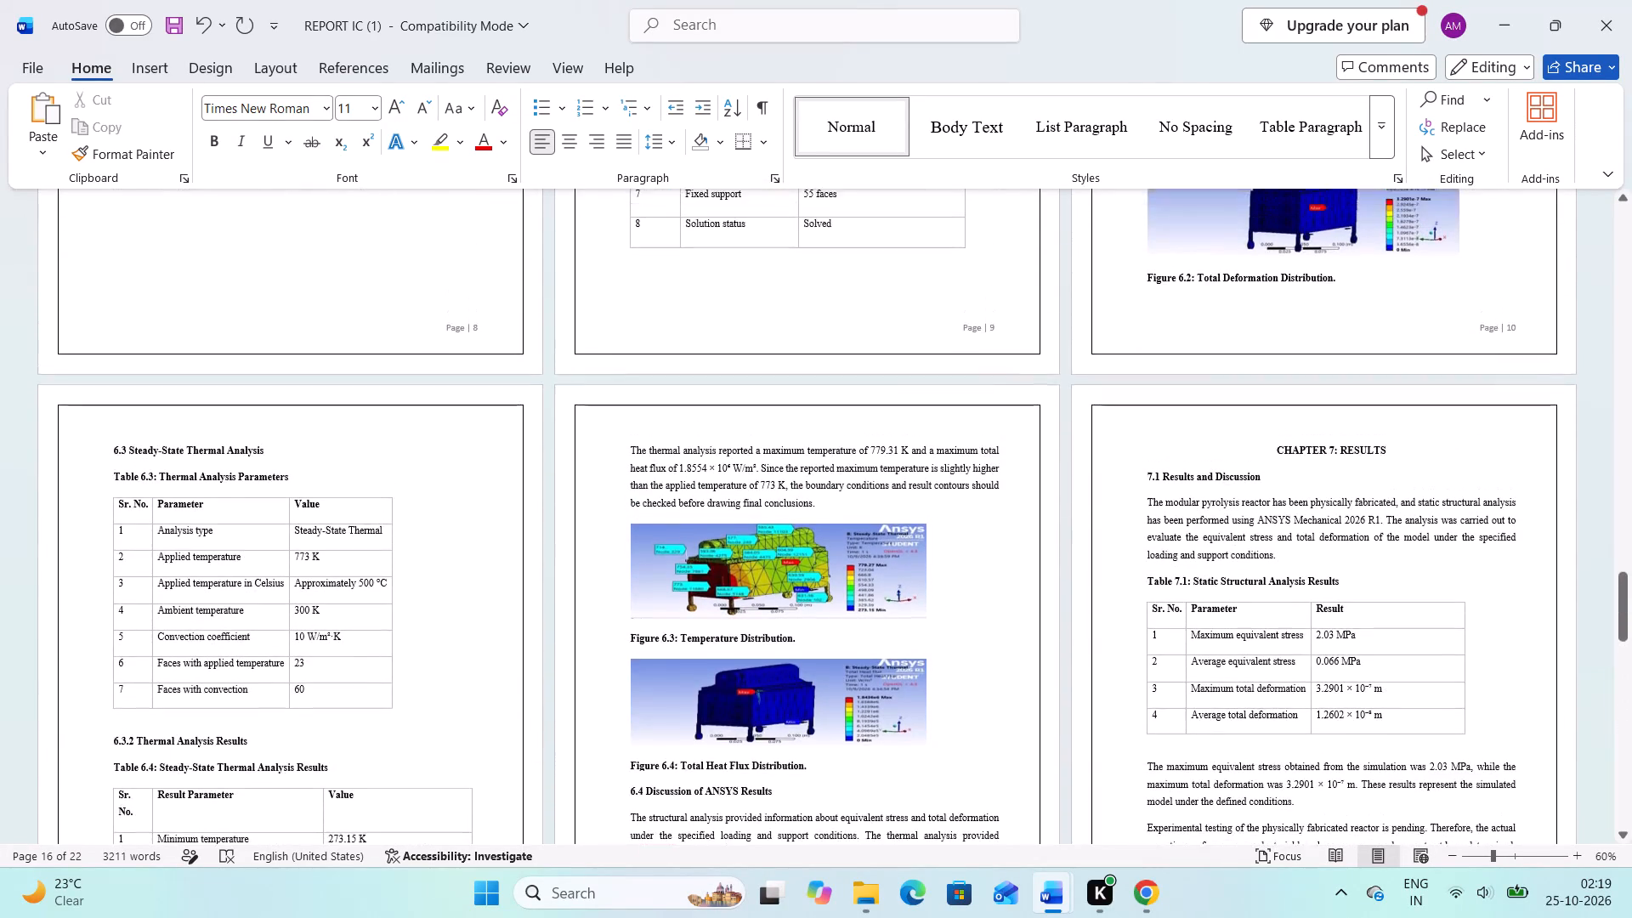
{"action": "scroll", "coordinate": [1028, 768], "scroll_direction": "up", "scroll_amount": 6}
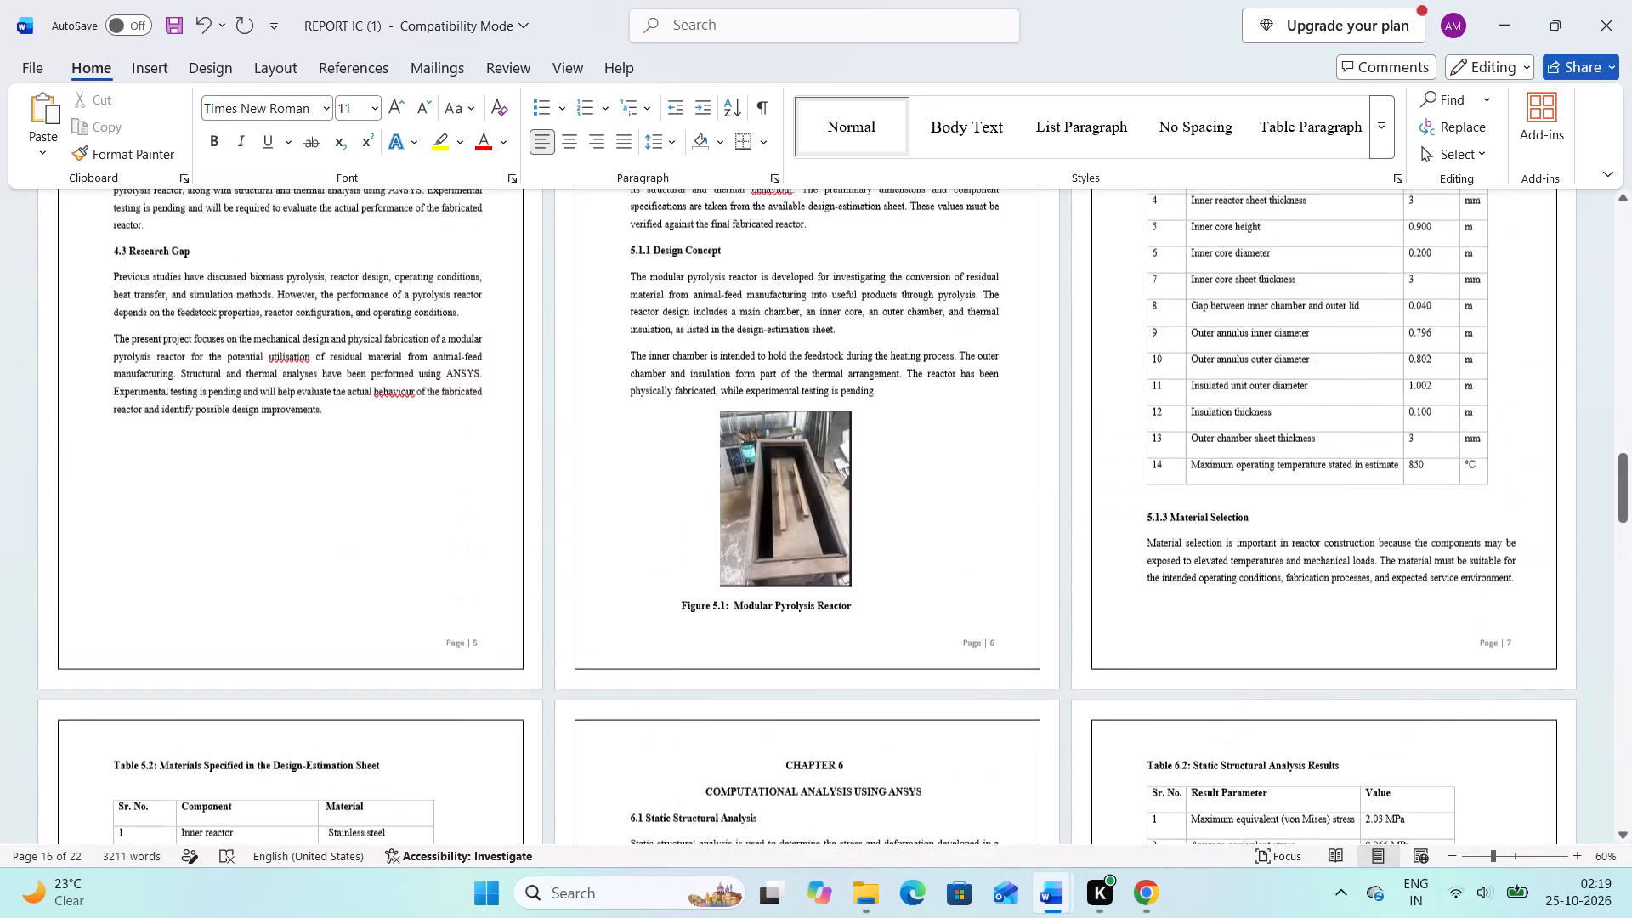
{"action": "scroll", "coordinate": [1028, 768], "scroll_direction": "up", "scroll_amount": 3}
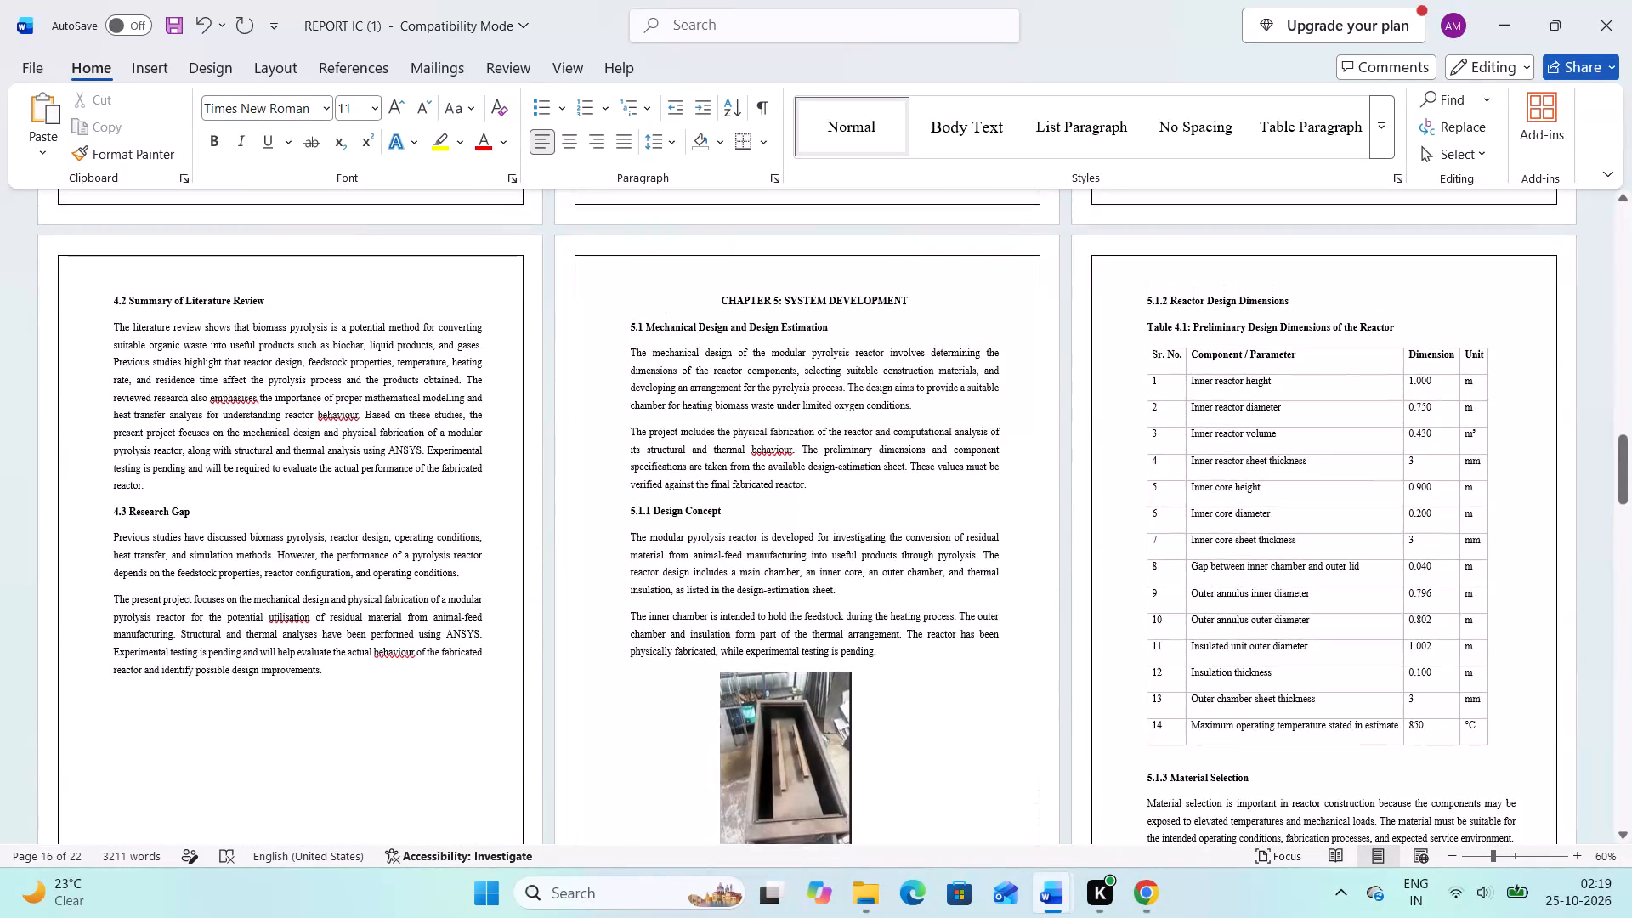
{"action": "scroll", "coordinate": [1028, 768], "scroll_direction": "up", "scroll_amount": 3}
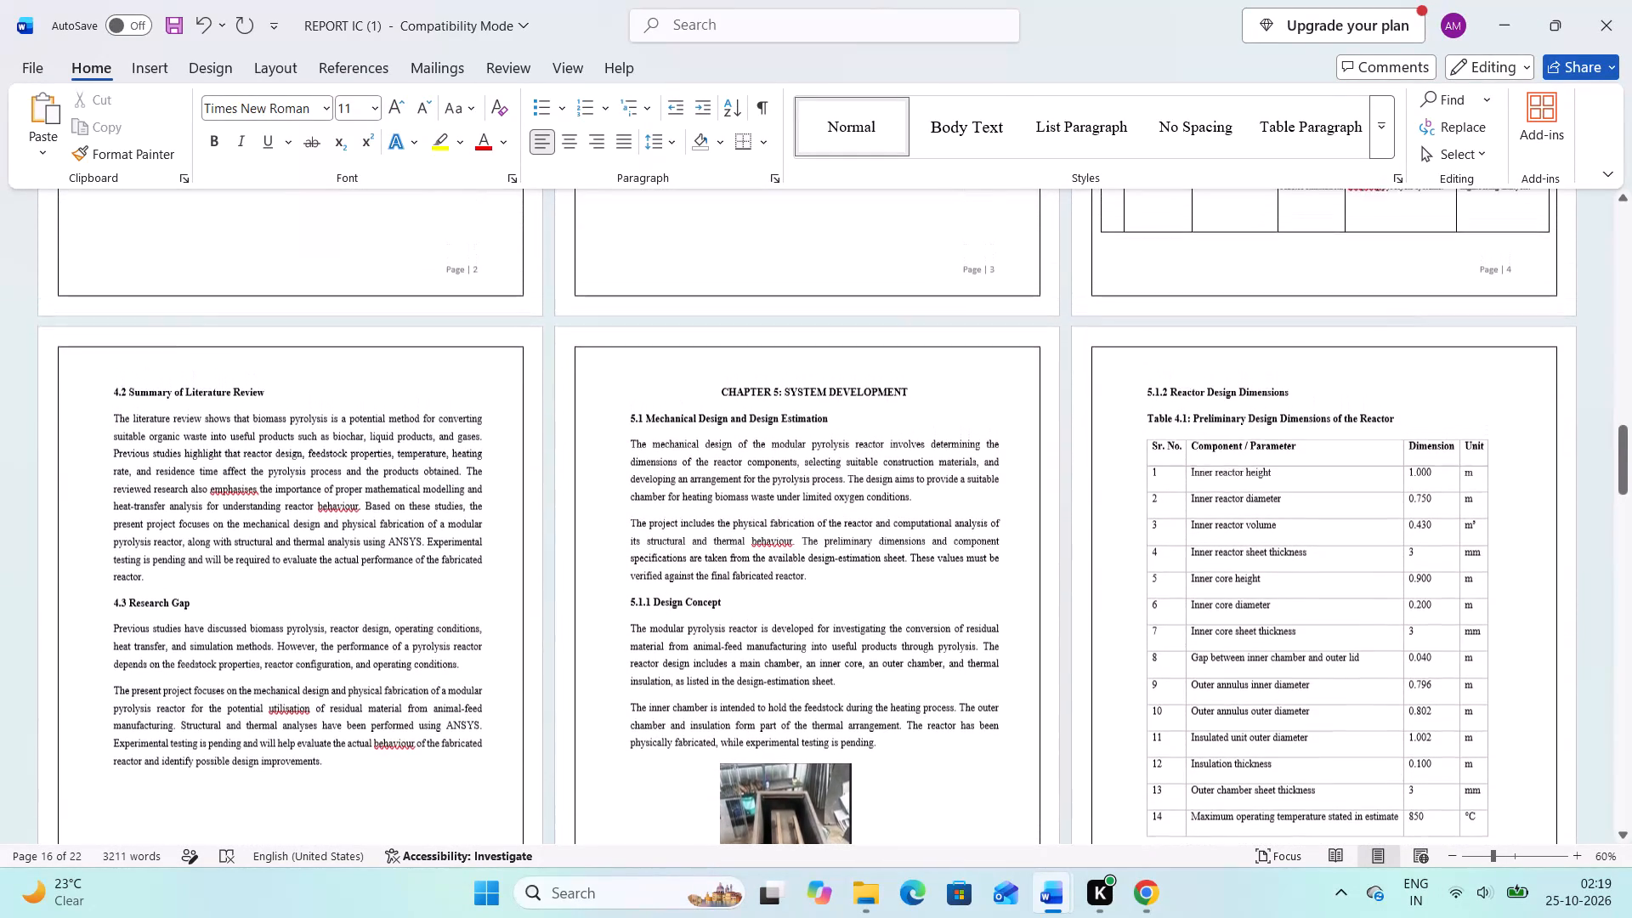
{"action": "scroll", "coordinate": [1028, 768], "scroll_direction": "up", "scroll_amount": 5}
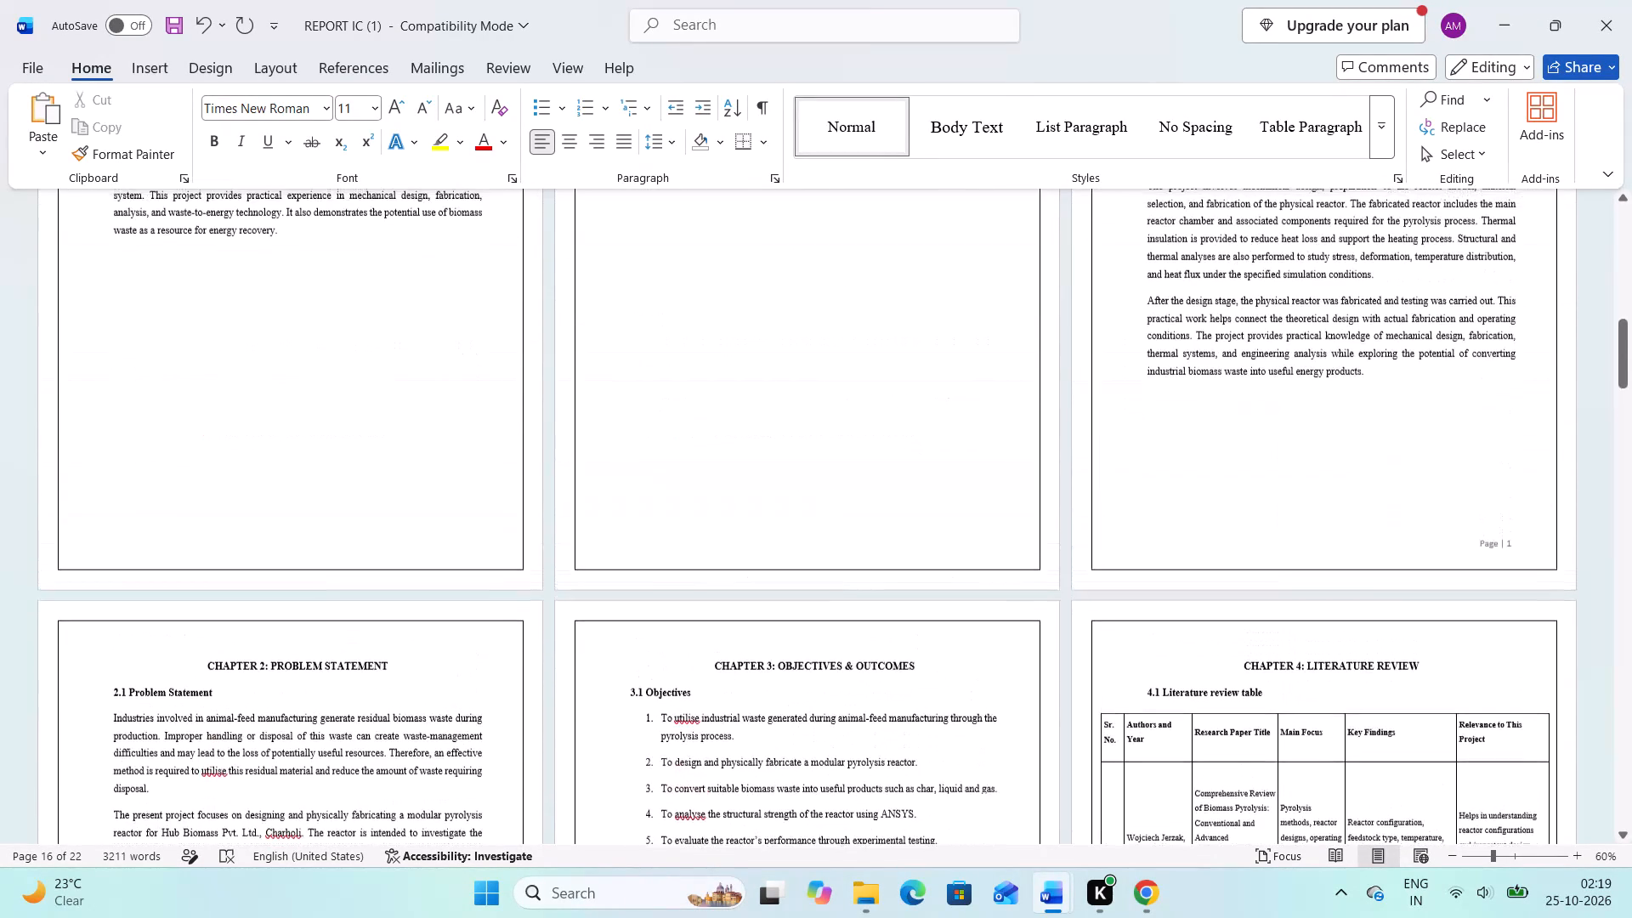
{"action": "scroll", "coordinate": [1028, 768], "scroll_direction": "up", "scroll_amount": 1}
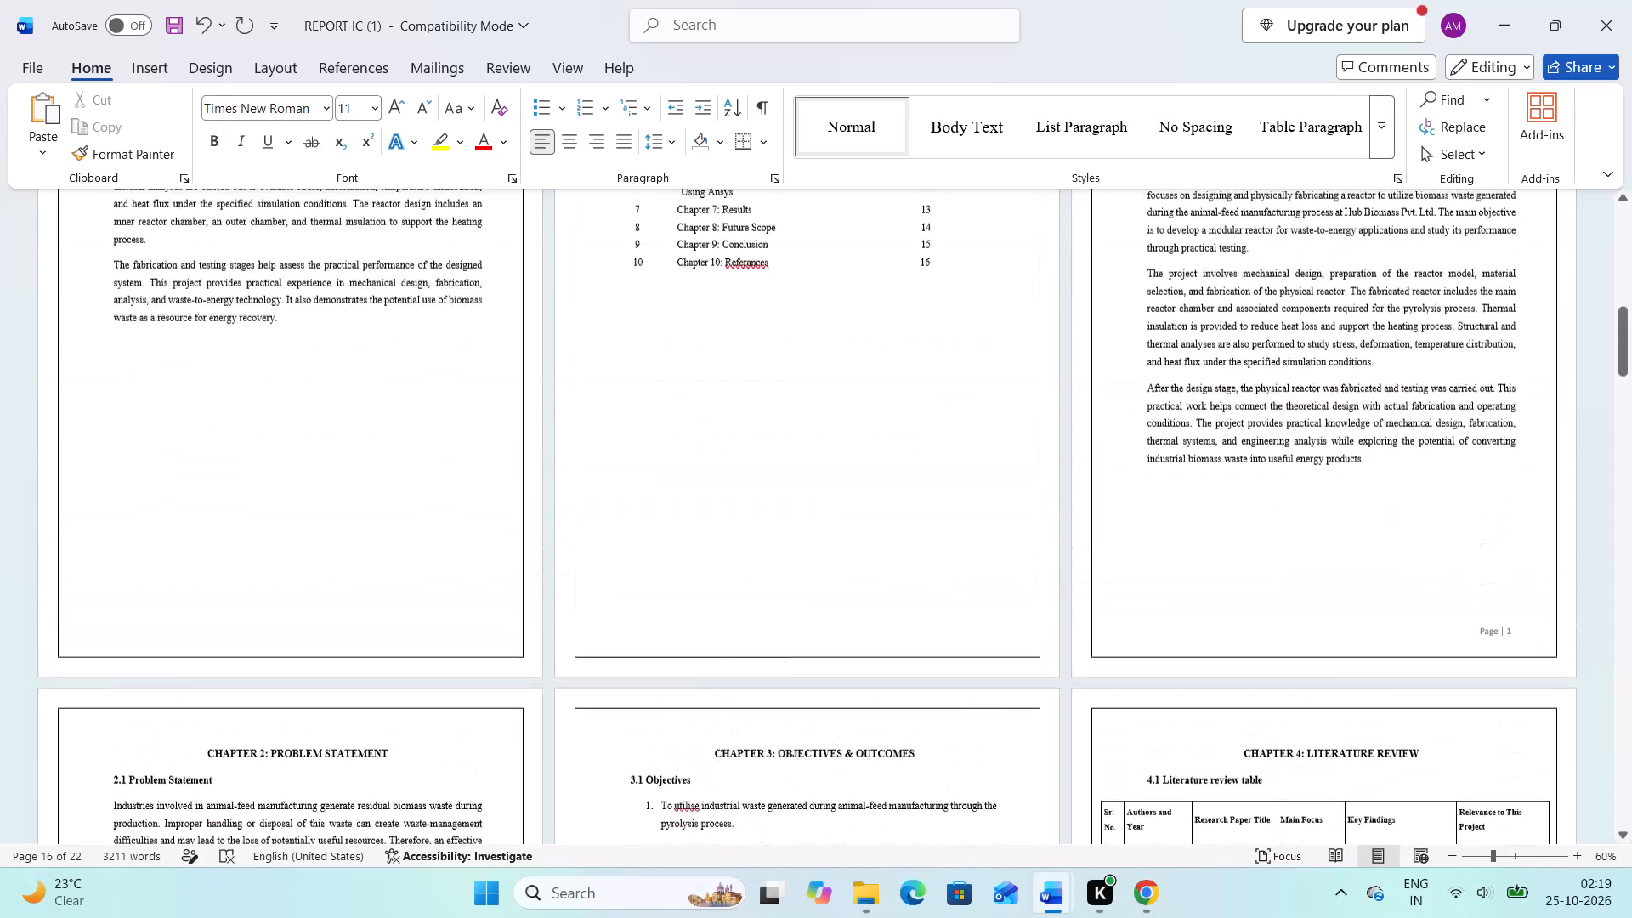
{"action": "scroll", "coordinate": [1028, 768], "scroll_direction": "up", "scroll_amount": 2}
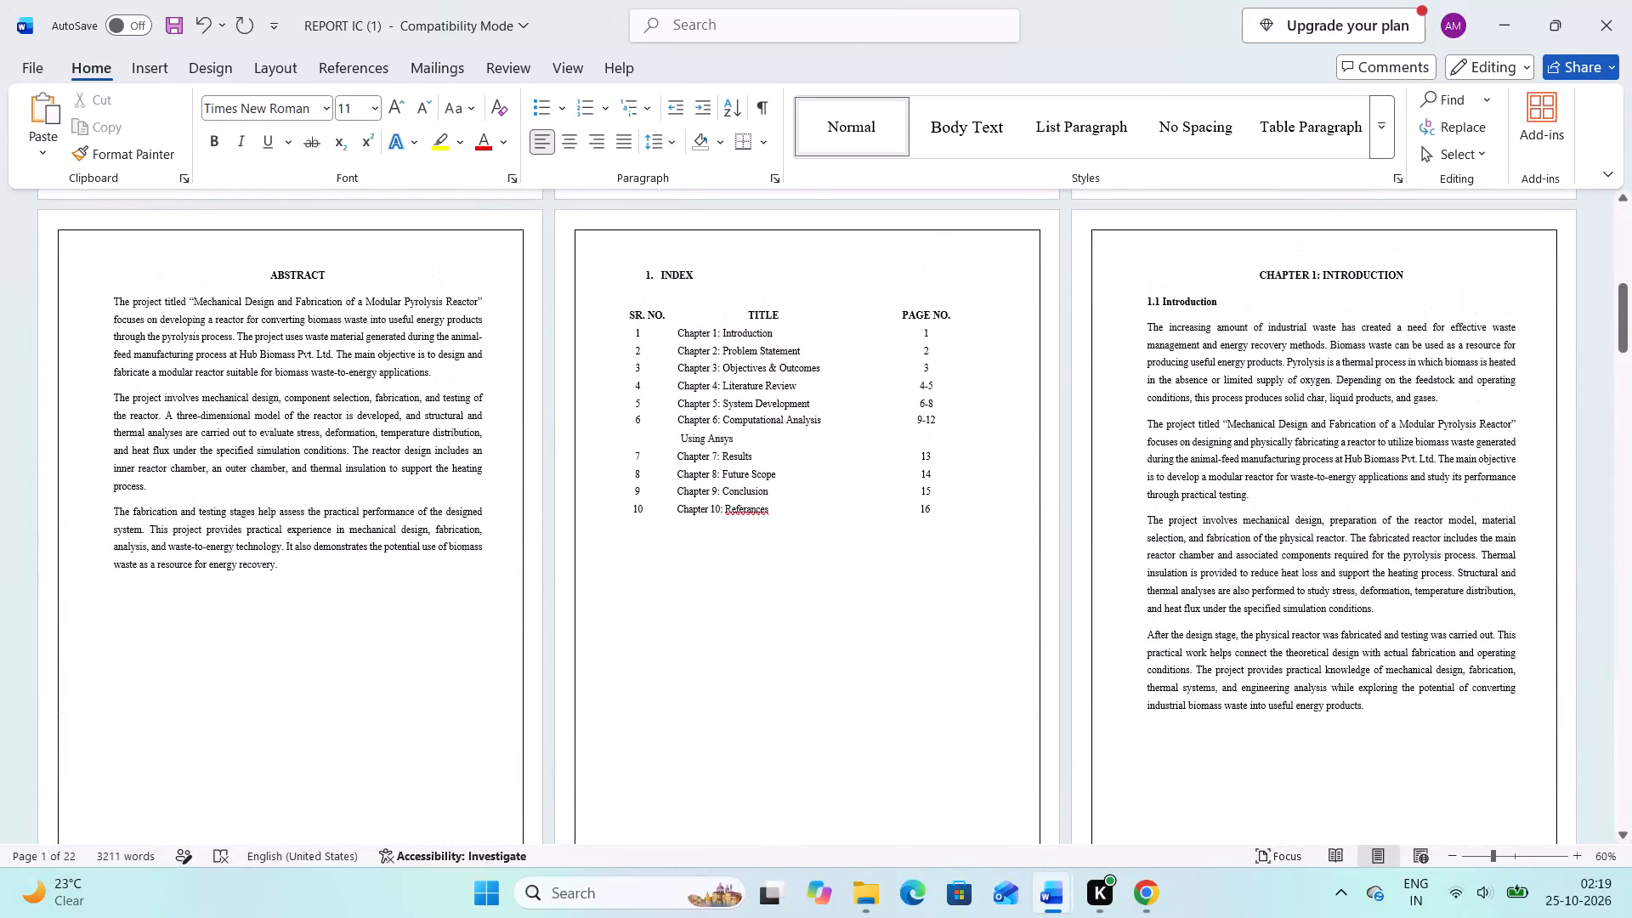
Indent the "Using Ansys" line of the Chapter 6 index entry with eight spaces.
{"action": "left_click", "coordinate": [680, 435]}
{"action": "key", "text": "space"}
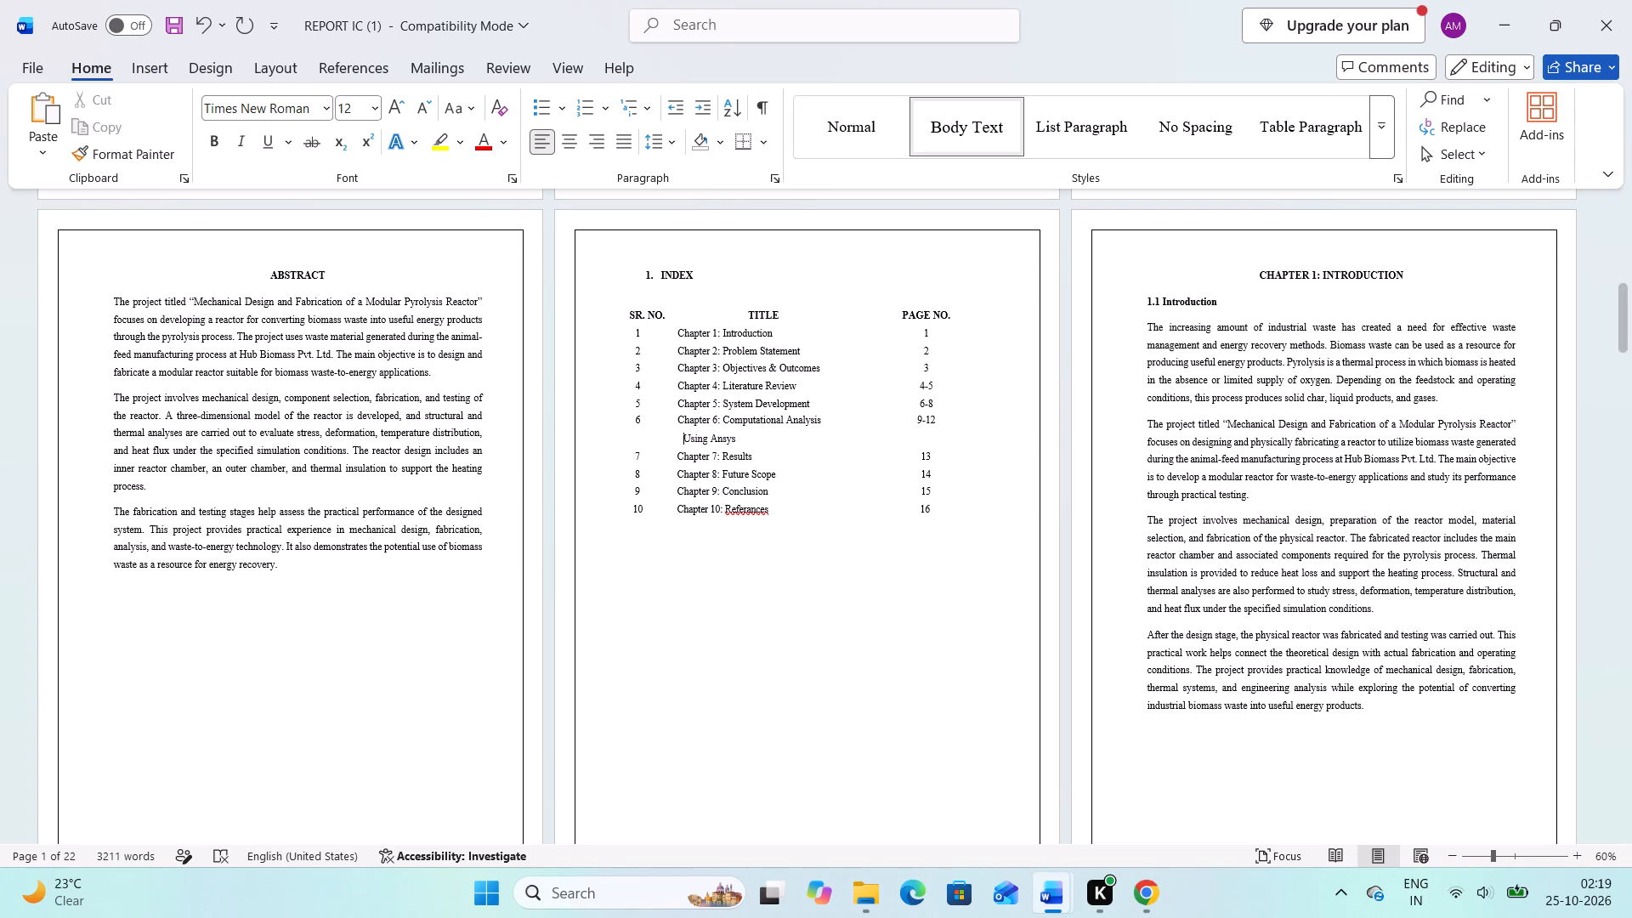
{"action": "key", "text": "space"}
{"action": "key", "text": "space"}
{"action": "key", "text": "space"}
{"action": "key", "text": "space"}
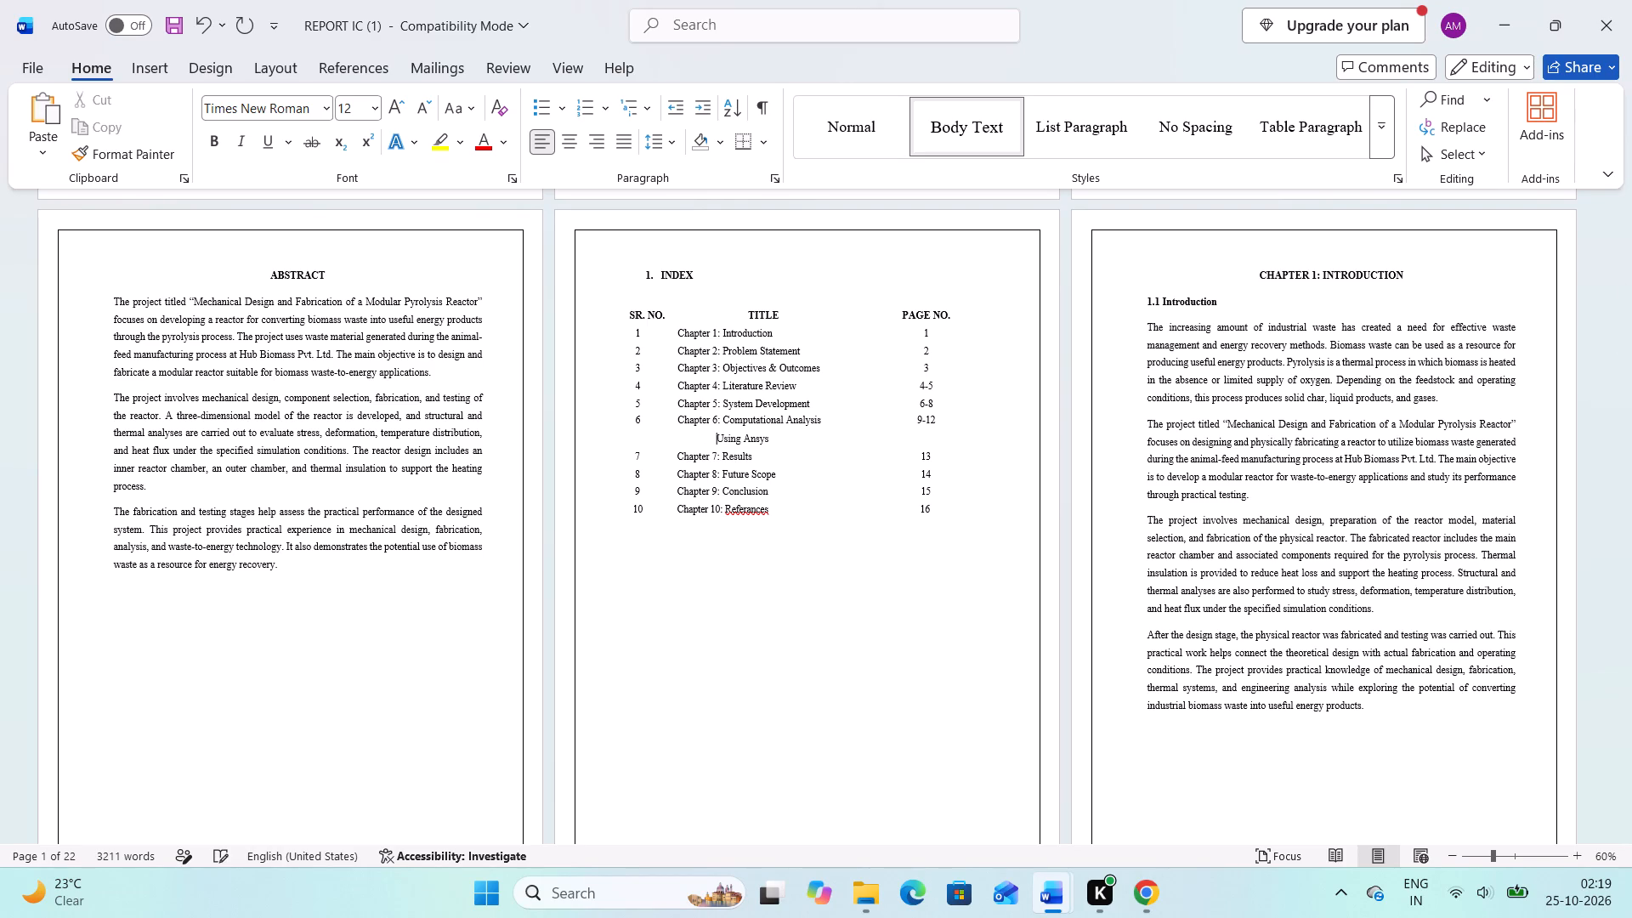
{"action": "key", "text": "space"}
{"action": "key", "text": "space"}
{"action": "key", "text": "space"}
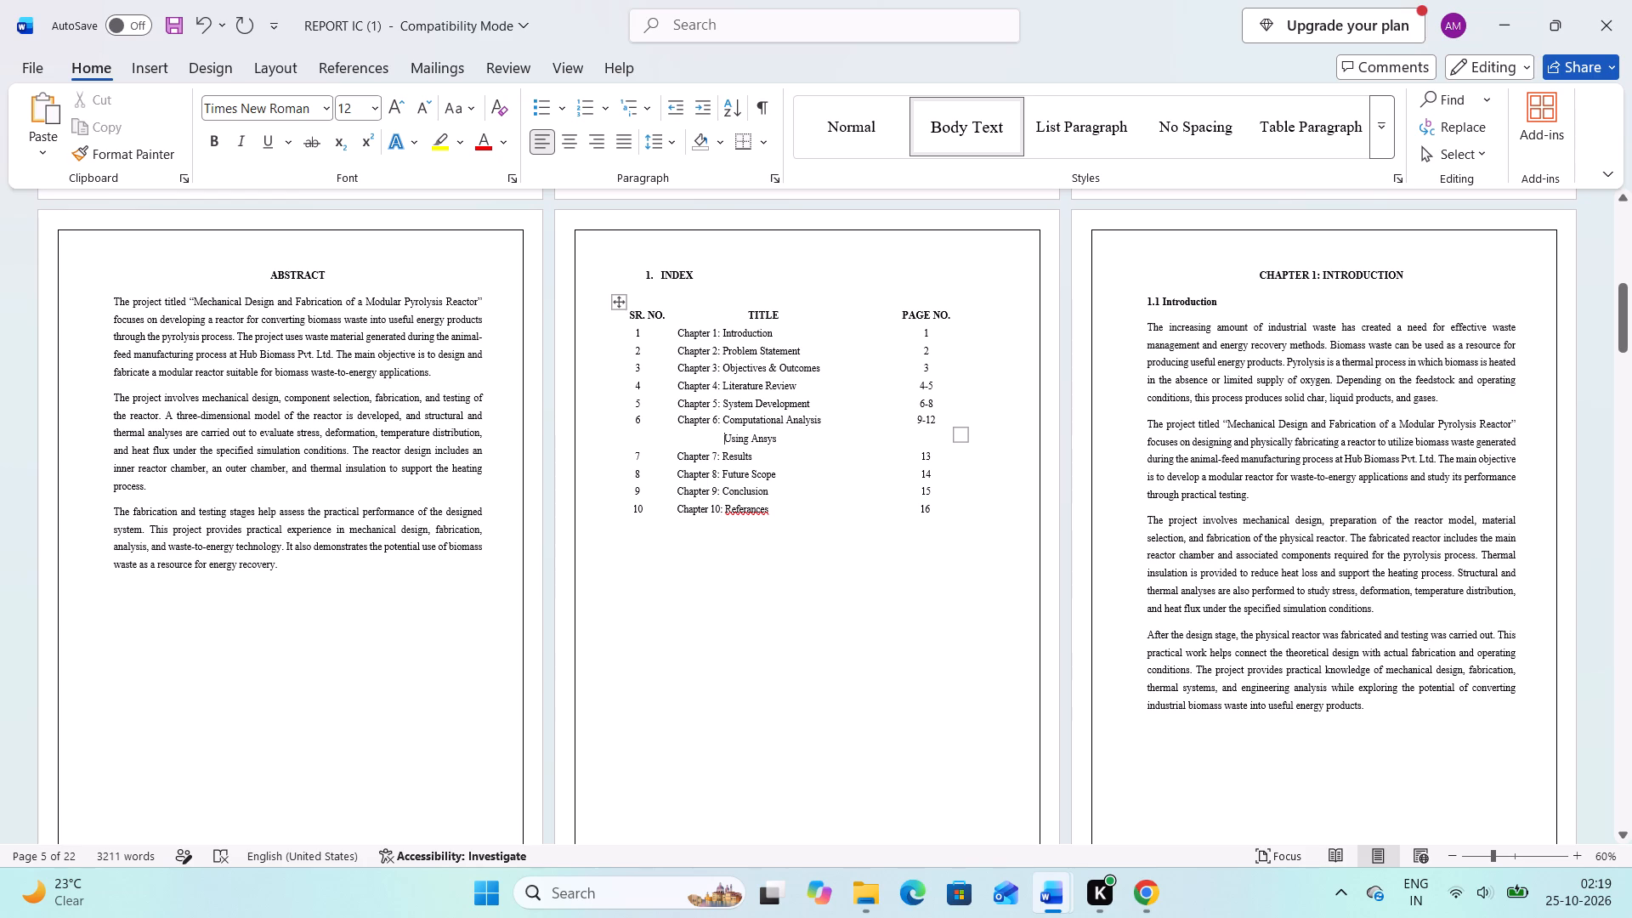
Print pages 1-16 of the report with Microsoft Print to PDF and save the output in Documents as "report PR".
{"action": "scroll", "coordinate": [731, 407], "scroll_direction": "up", "scroll_amount": 4}
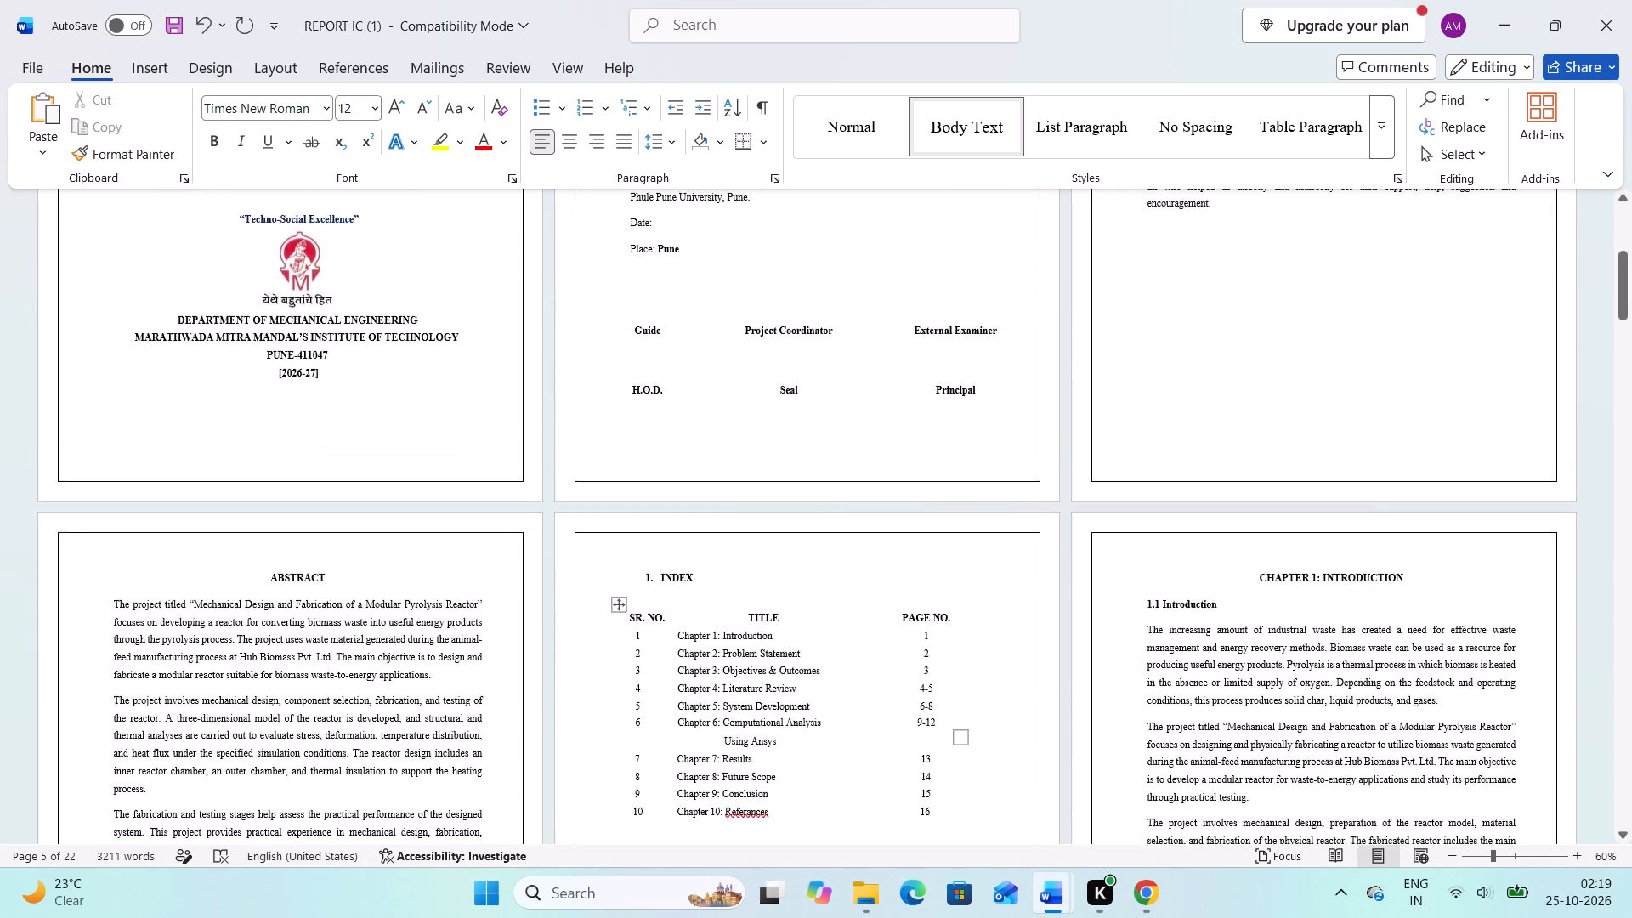
{"action": "scroll", "coordinate": [731, 407], "scroll_direction": "up", "scroll_amount": 5}
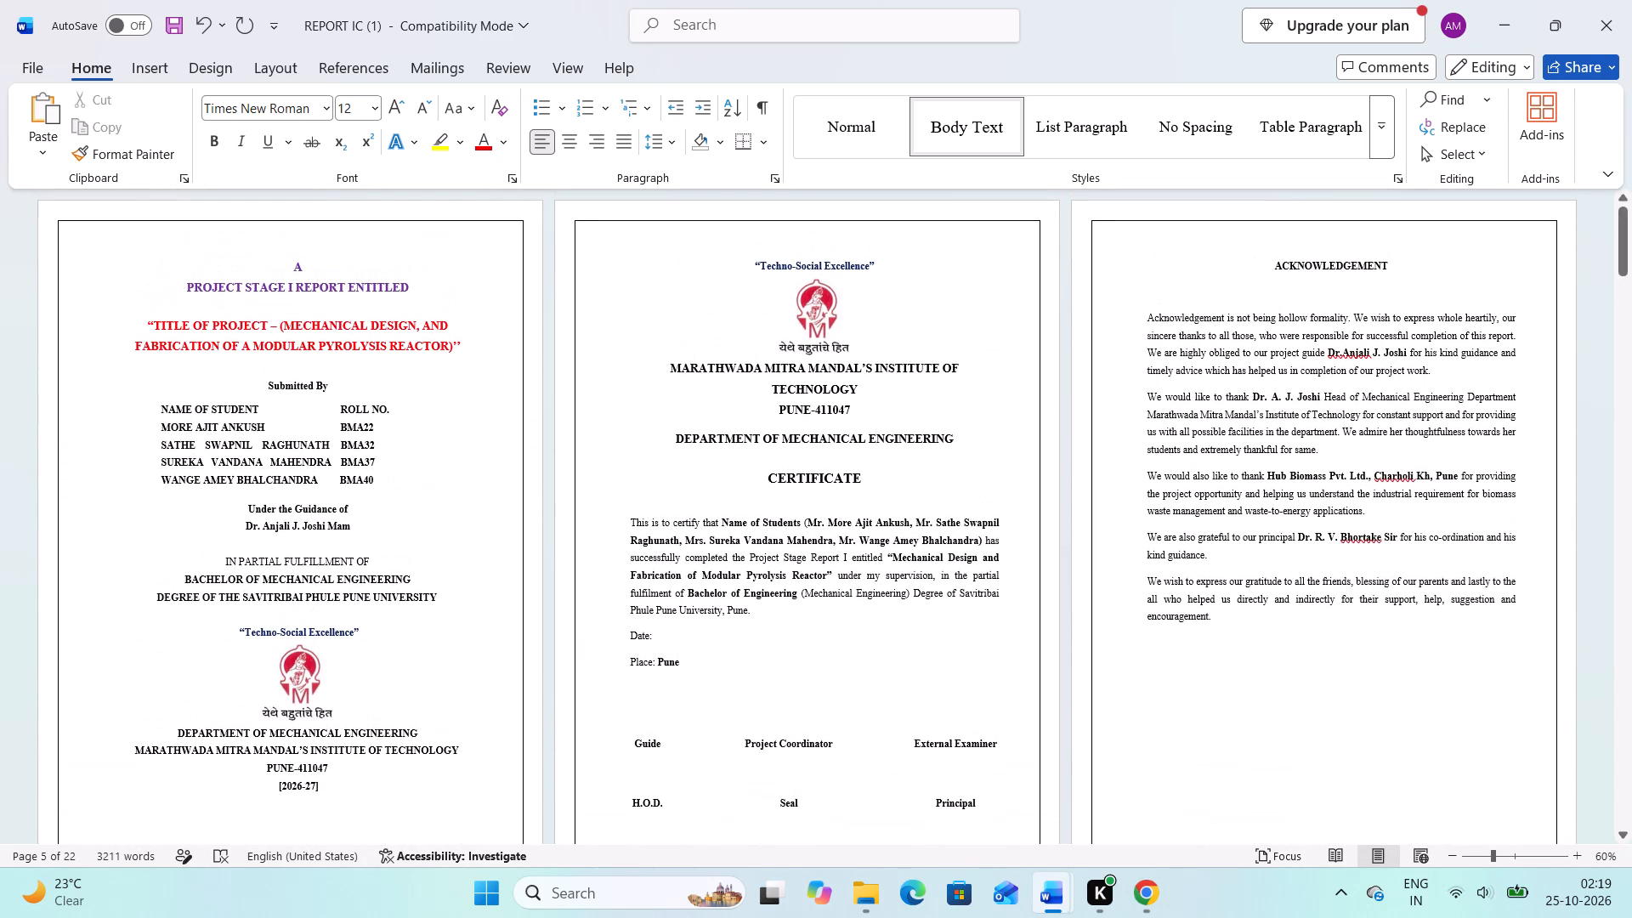
{"action": "left_click", "coordinate": [34, 71]}
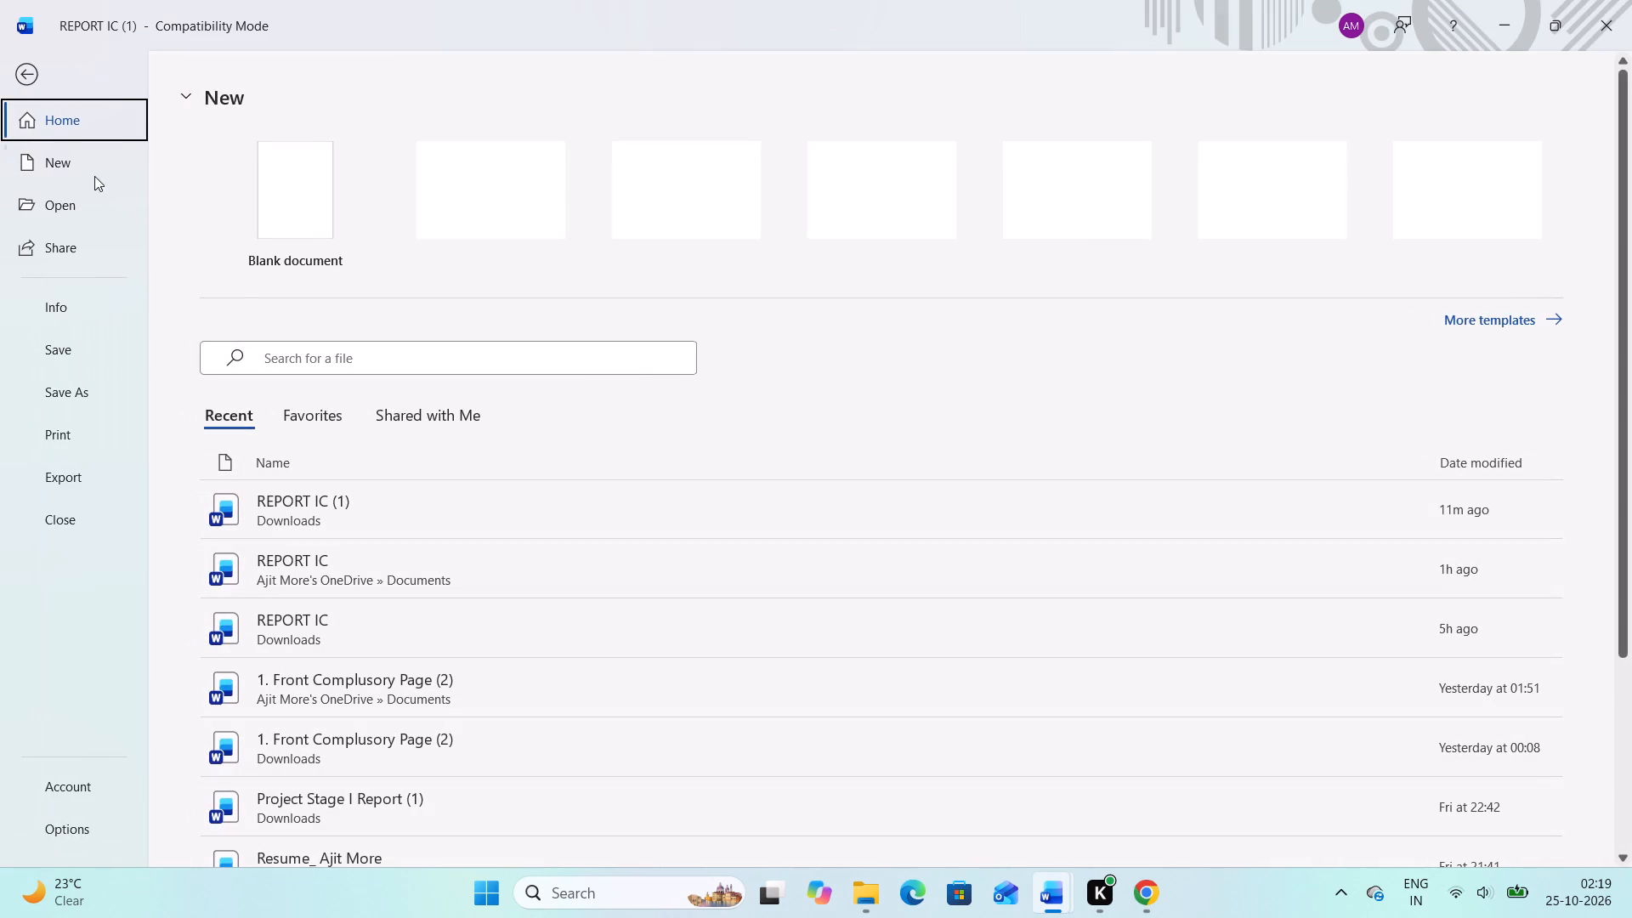
{"action": "left_click", "coordinate": [87, 439]}
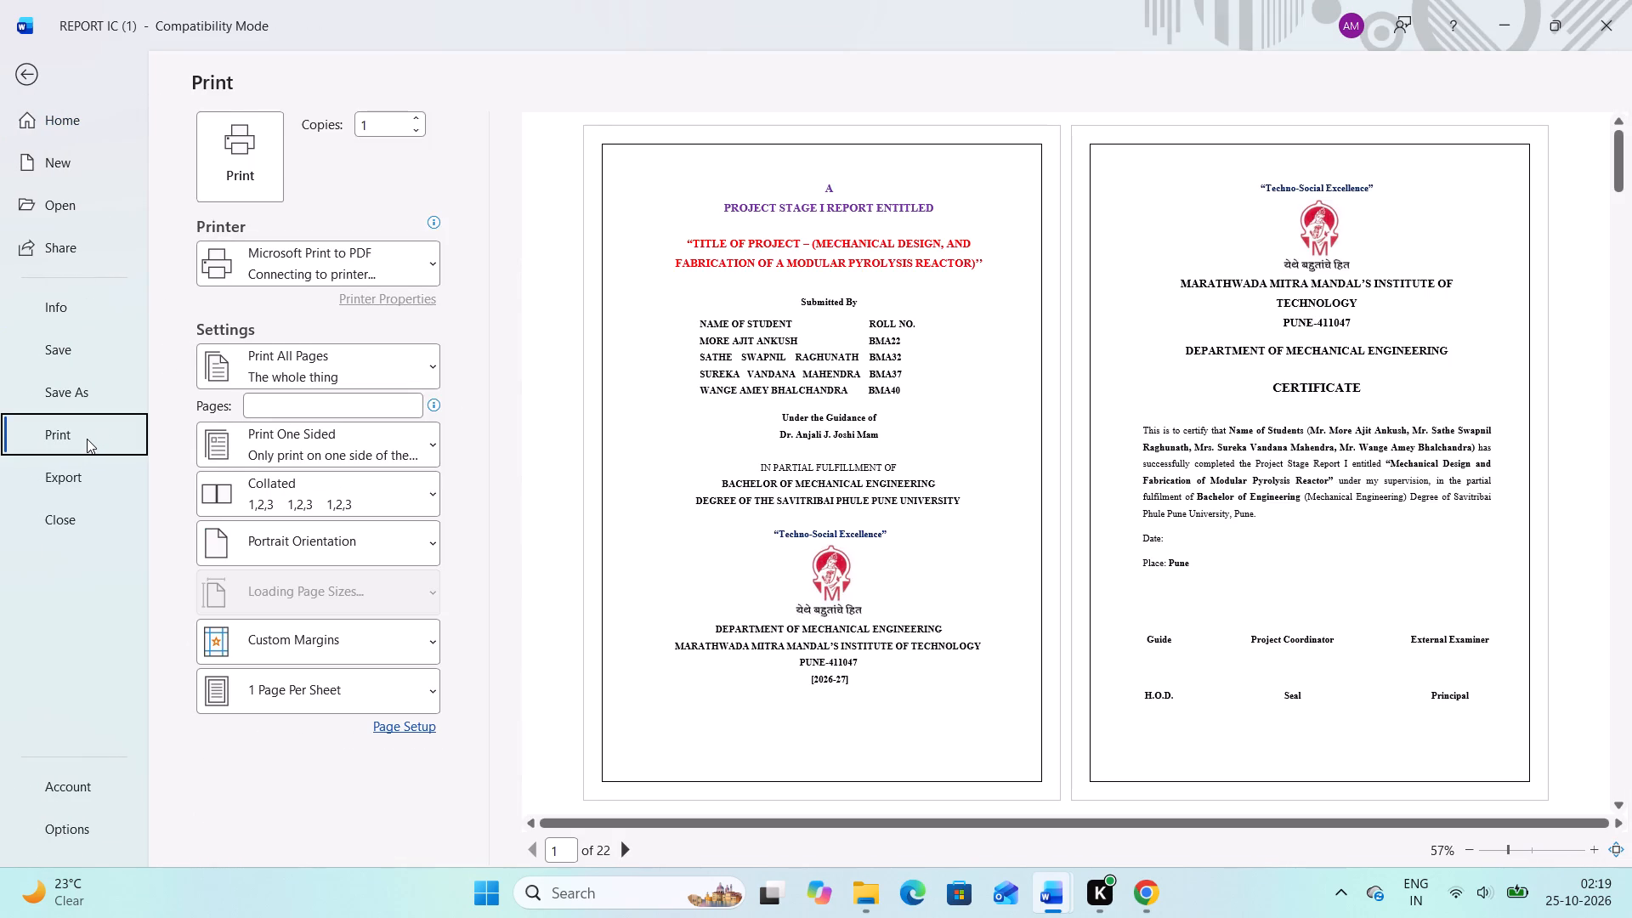
{"action": "left_click", "coordinate": [314, 404]}
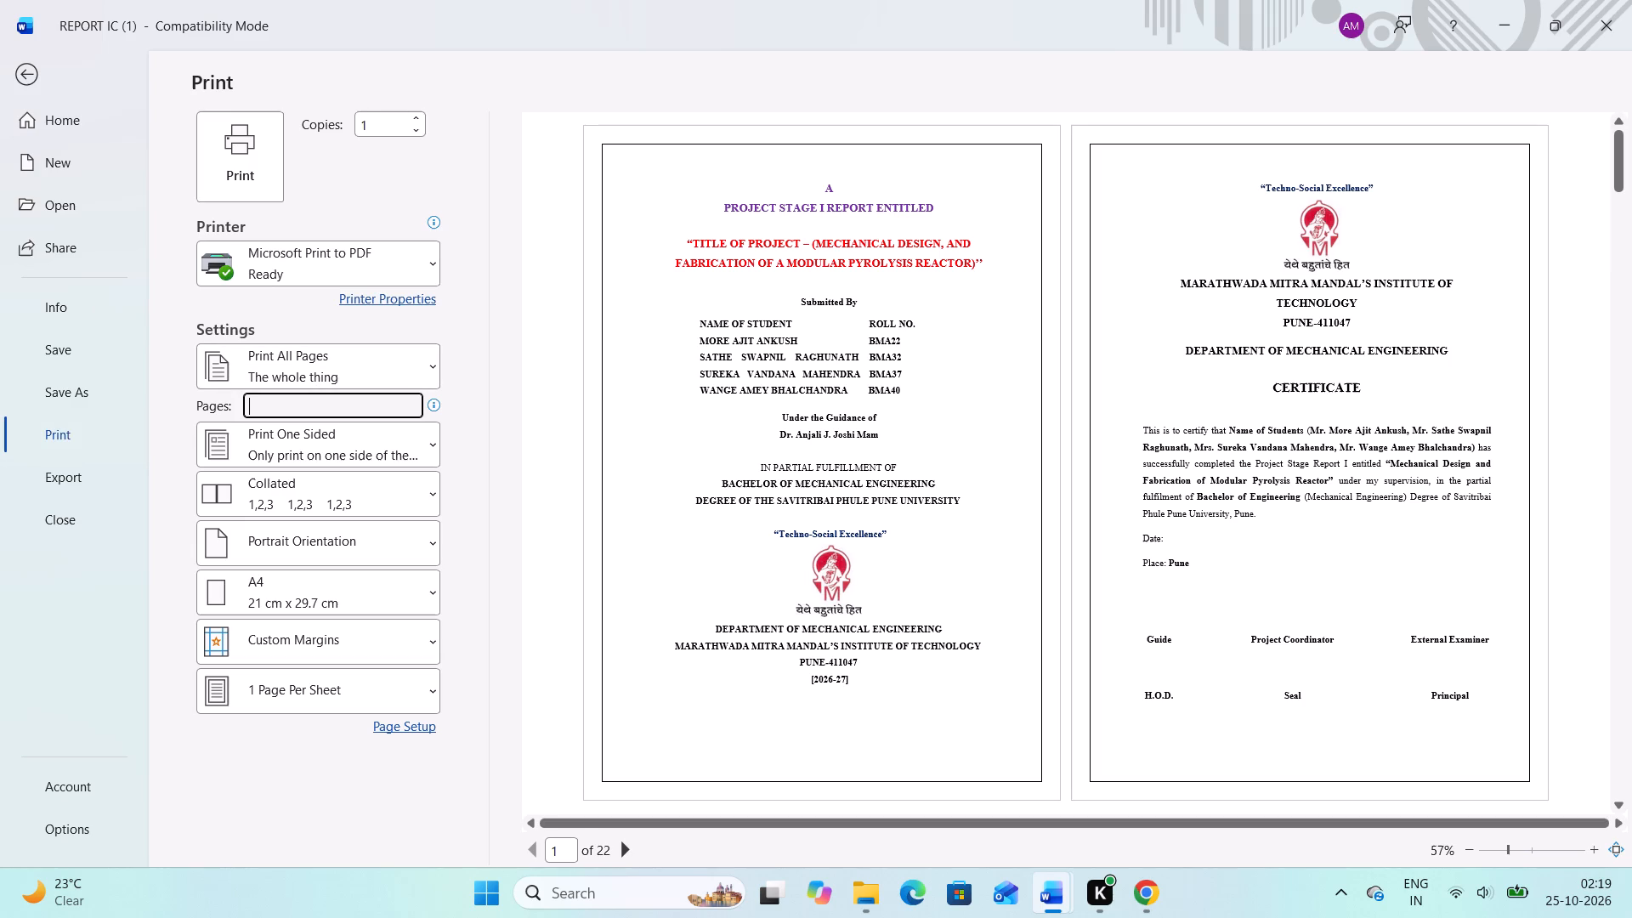
{"action": "type", "text": "1-16"}
{"action": "key", "text": "Return"}
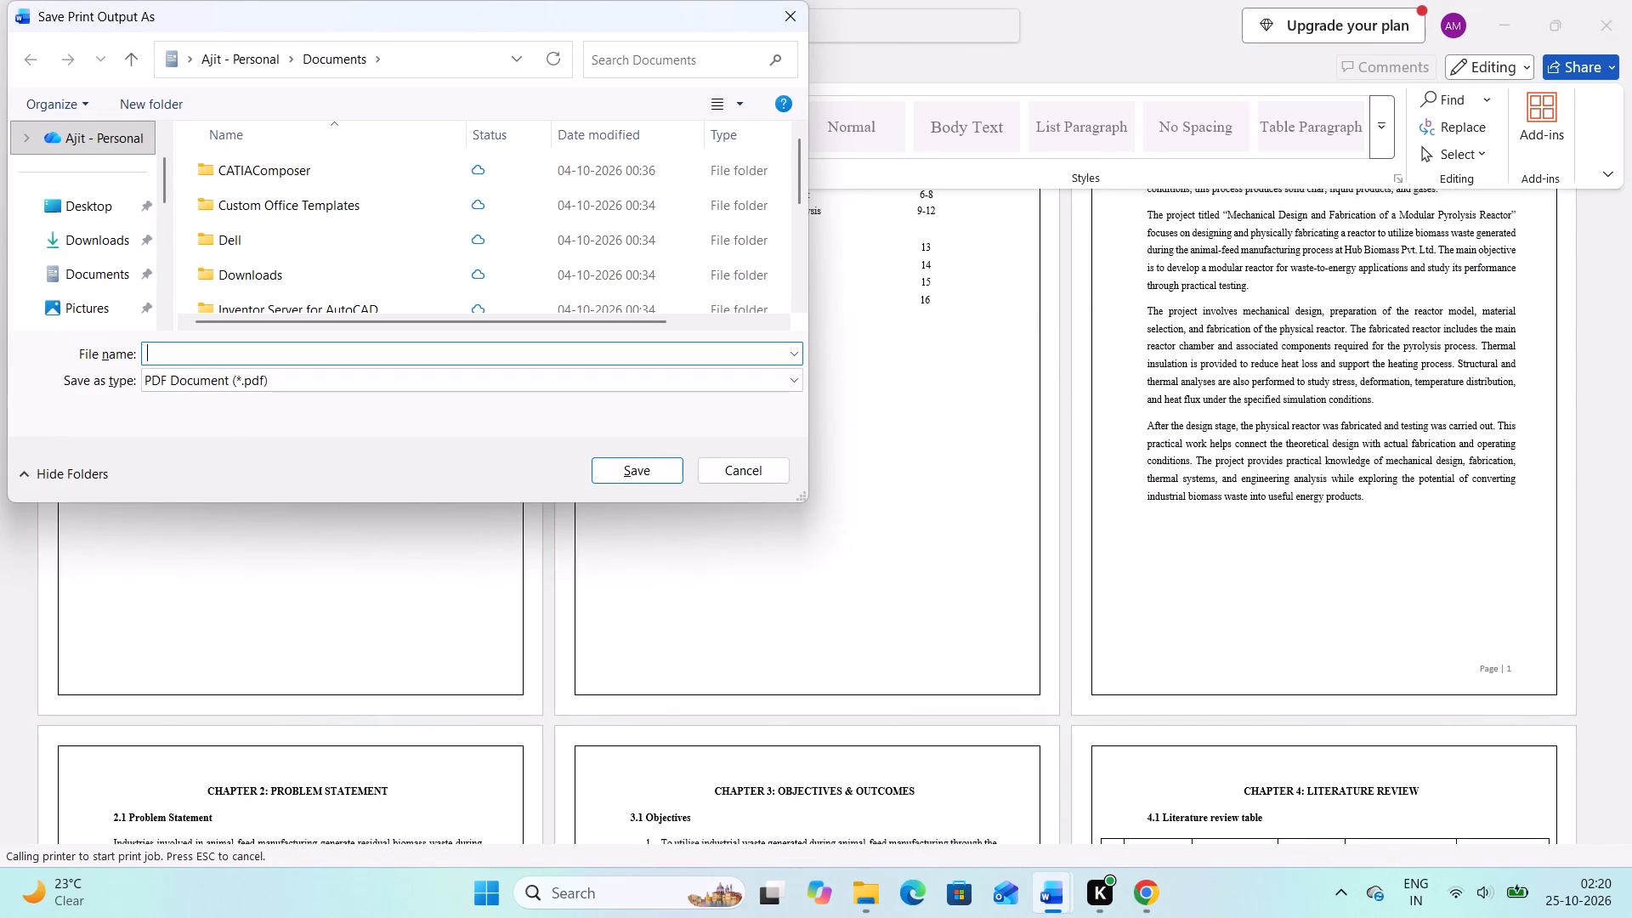
{"action": "type", "text": "report"}
{"action": "key", "text": "space"}
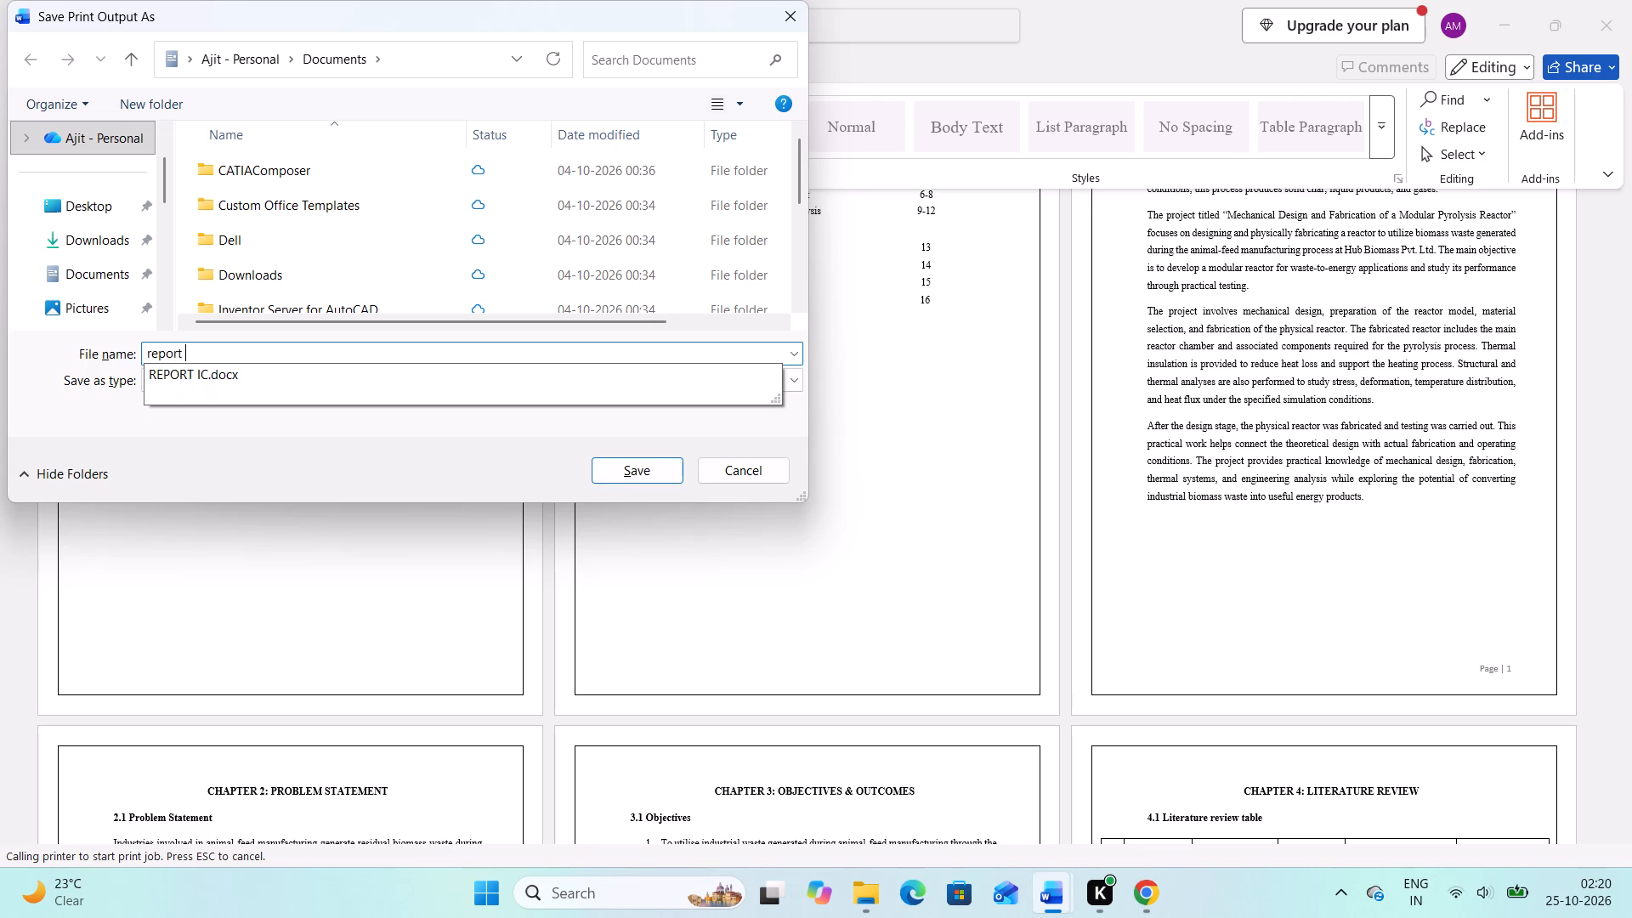
{"action": "type", "text": "PR"}
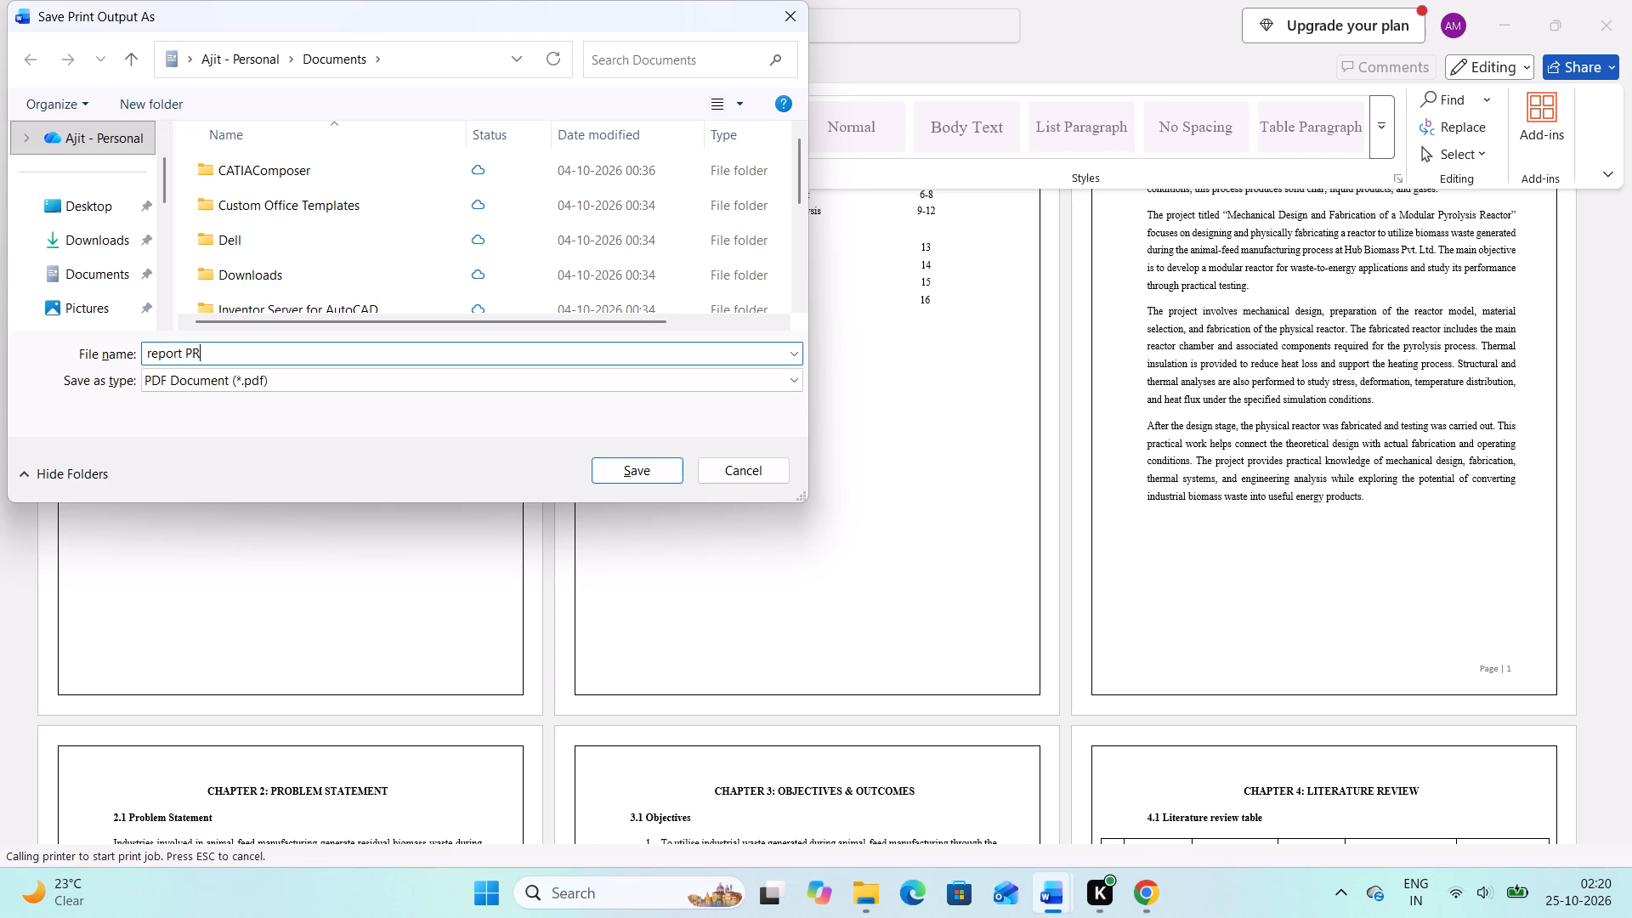
{"action": "key", "text": "Return"}
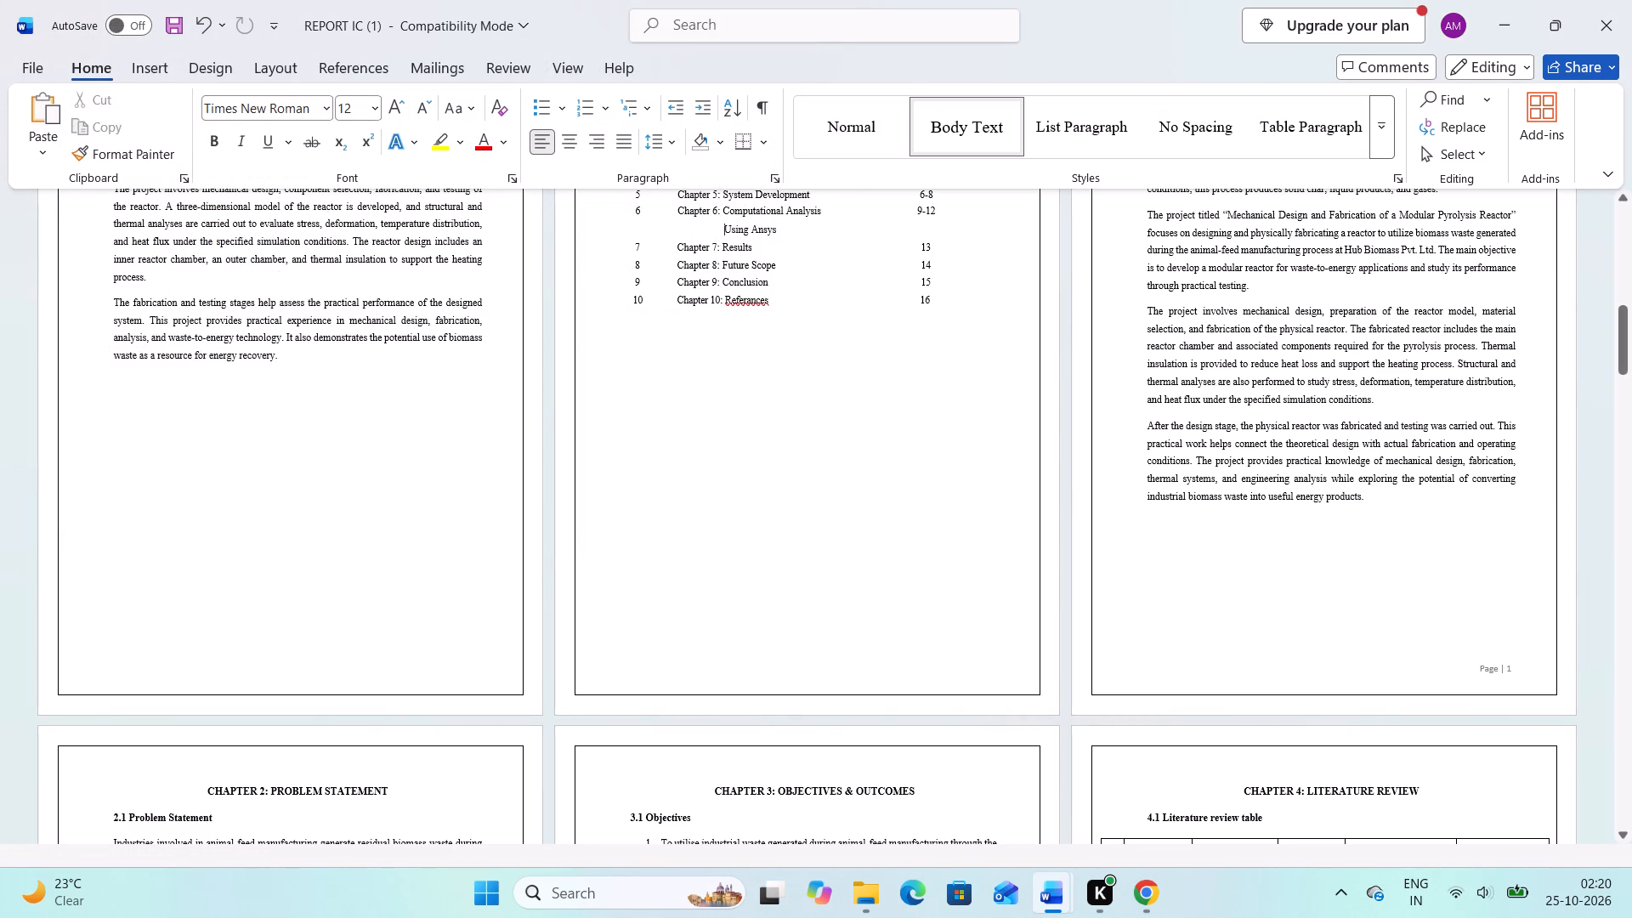
Turn on AutoSave for the report by uploading it to OneDrive - Personal.
{"action": "left_click", "coordinate": [118, 14]}
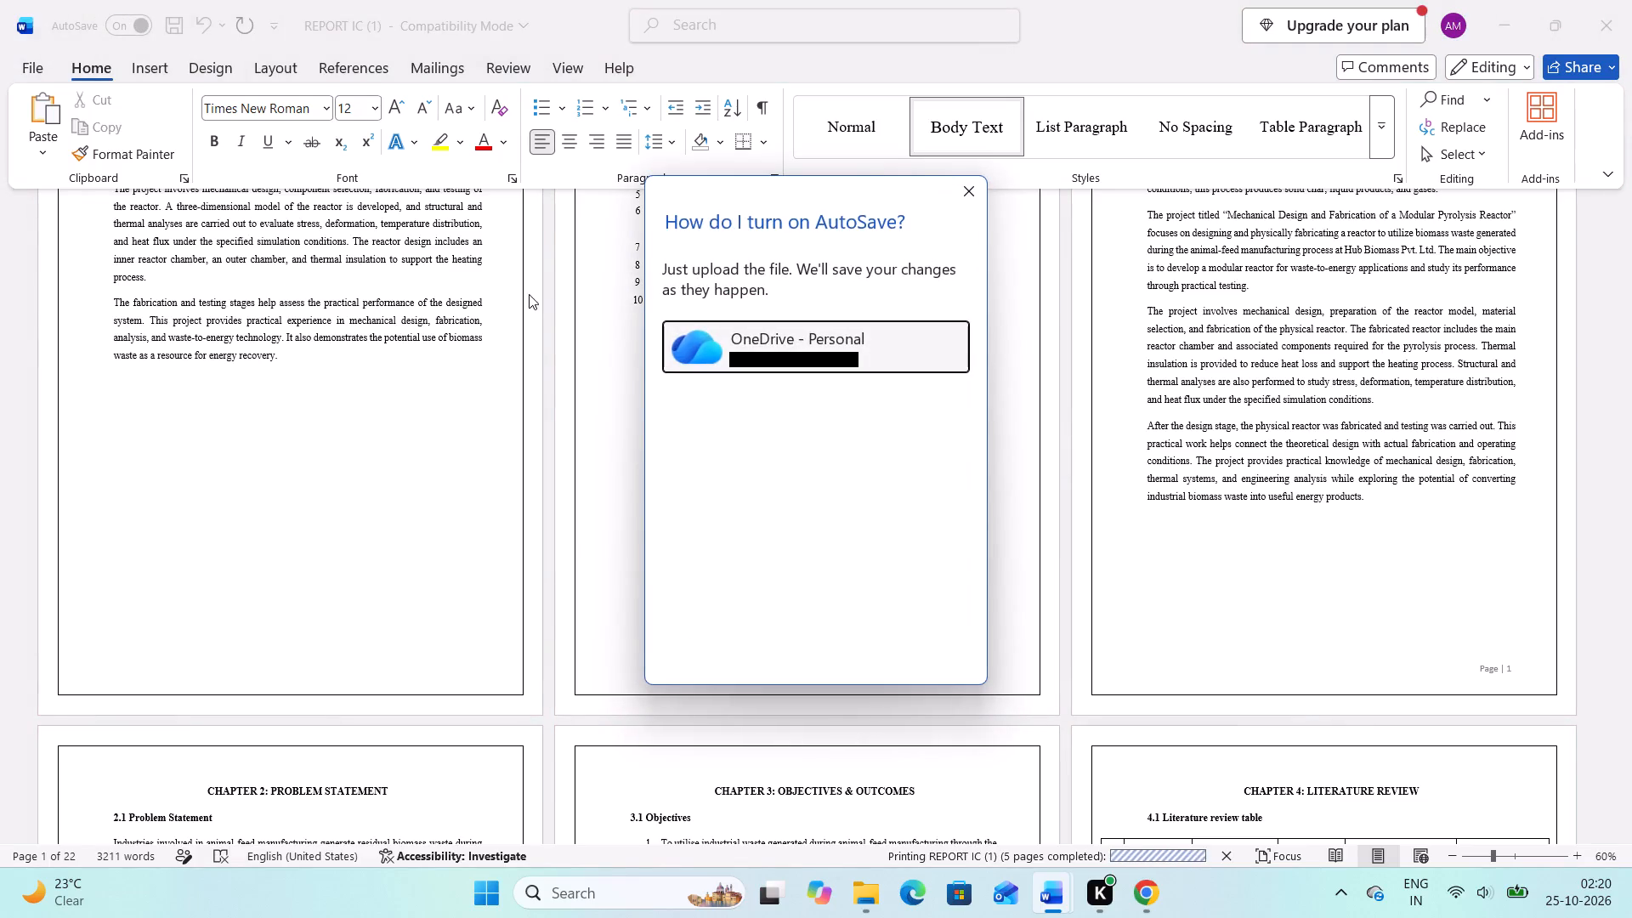
{"action": "left_click", "coordinate": [723, 338]}
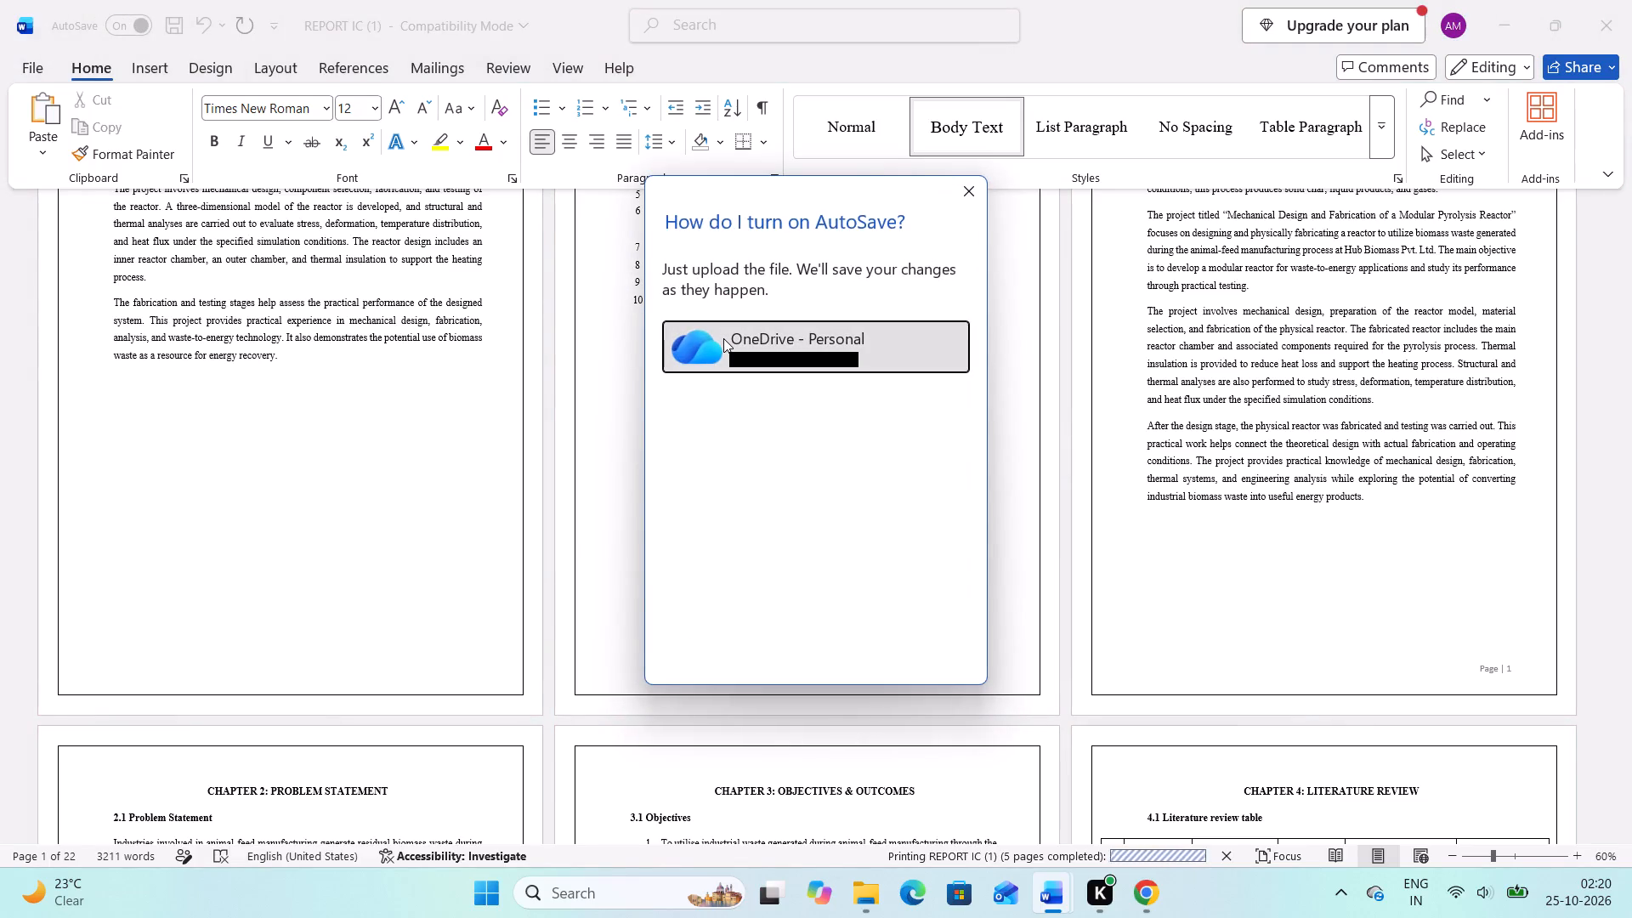
{"action": "left_click", "coordinate": [723, 338]}
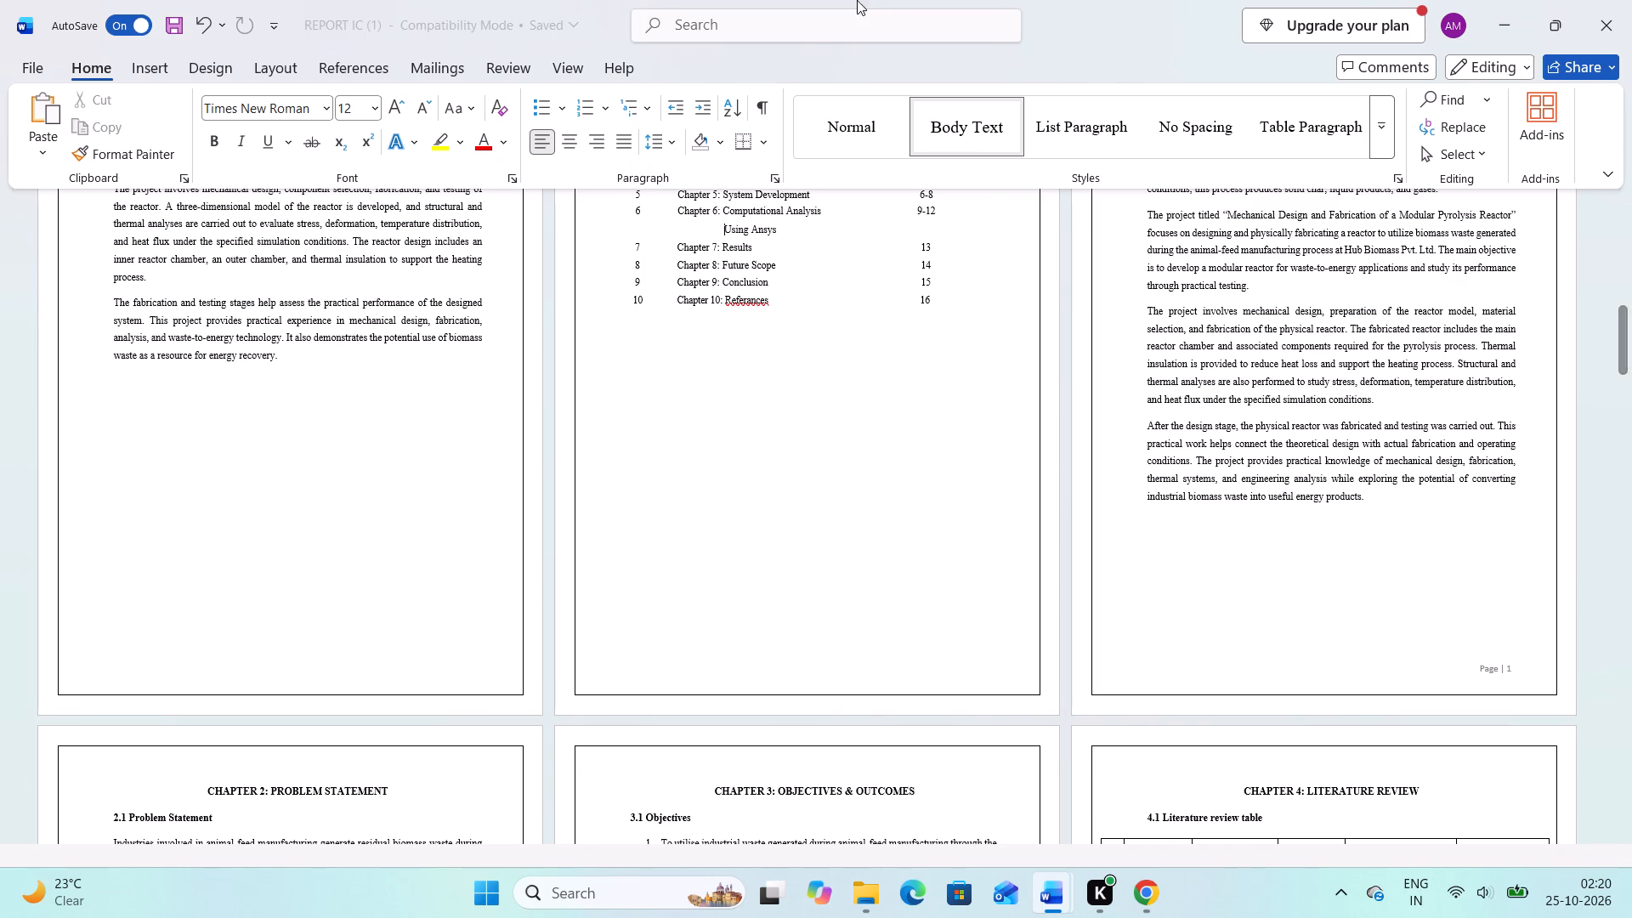
Close the REPORT IC (1) document and the Chrome window behind it.
{"action": "left_click", "coordinate": [1598, 27]}
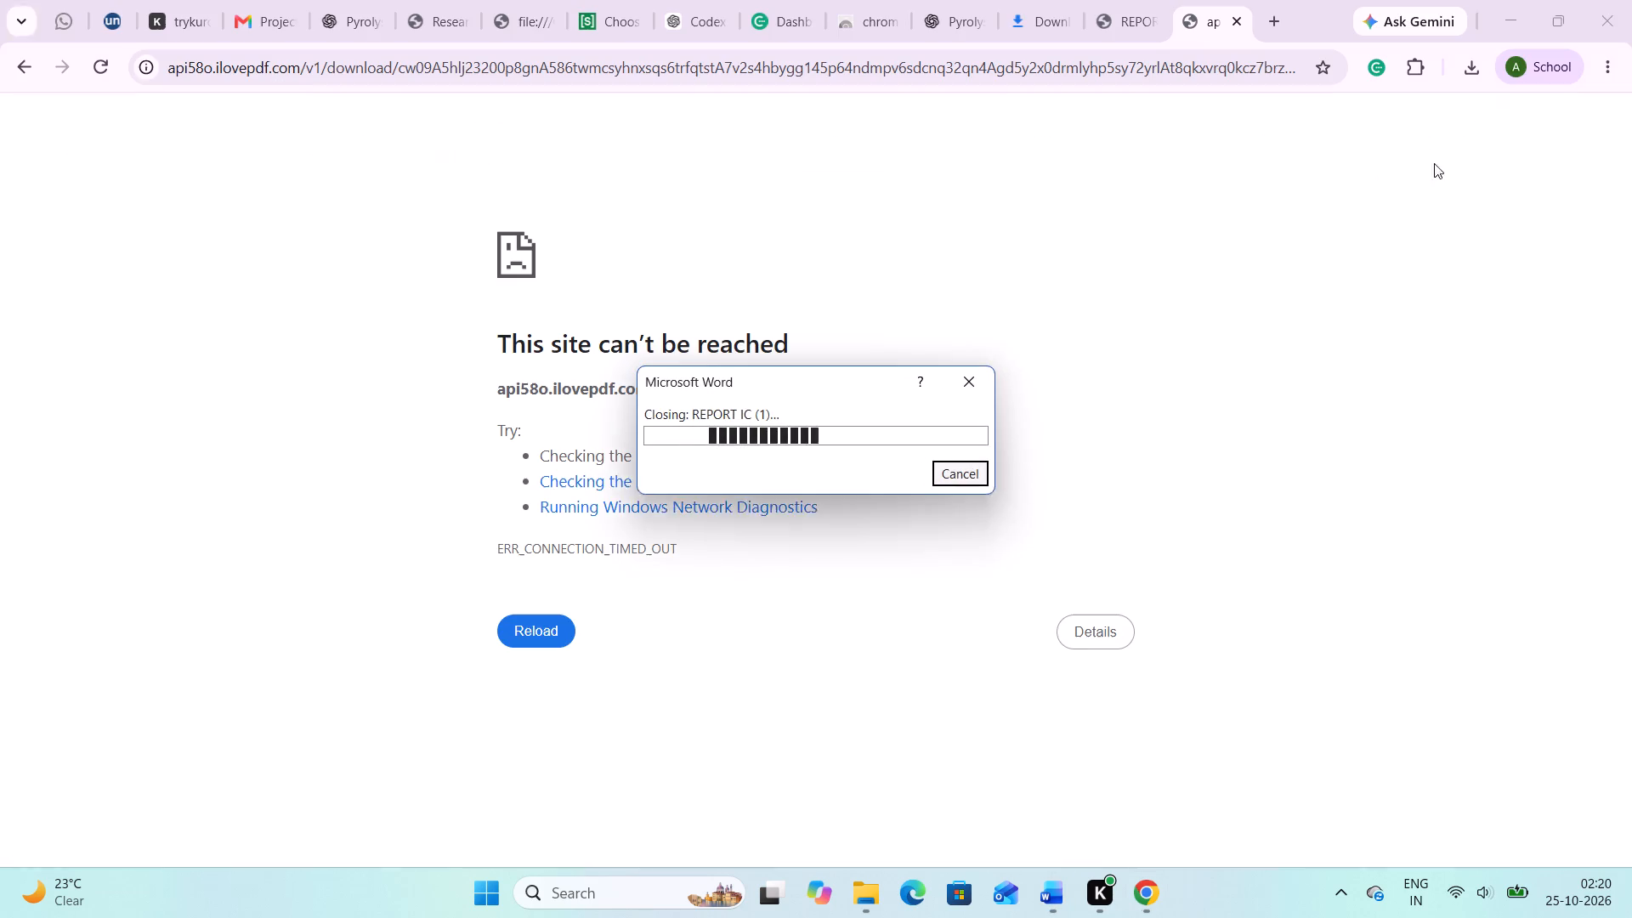
{"action": "left_click", "coordinate": [1613, 0]}
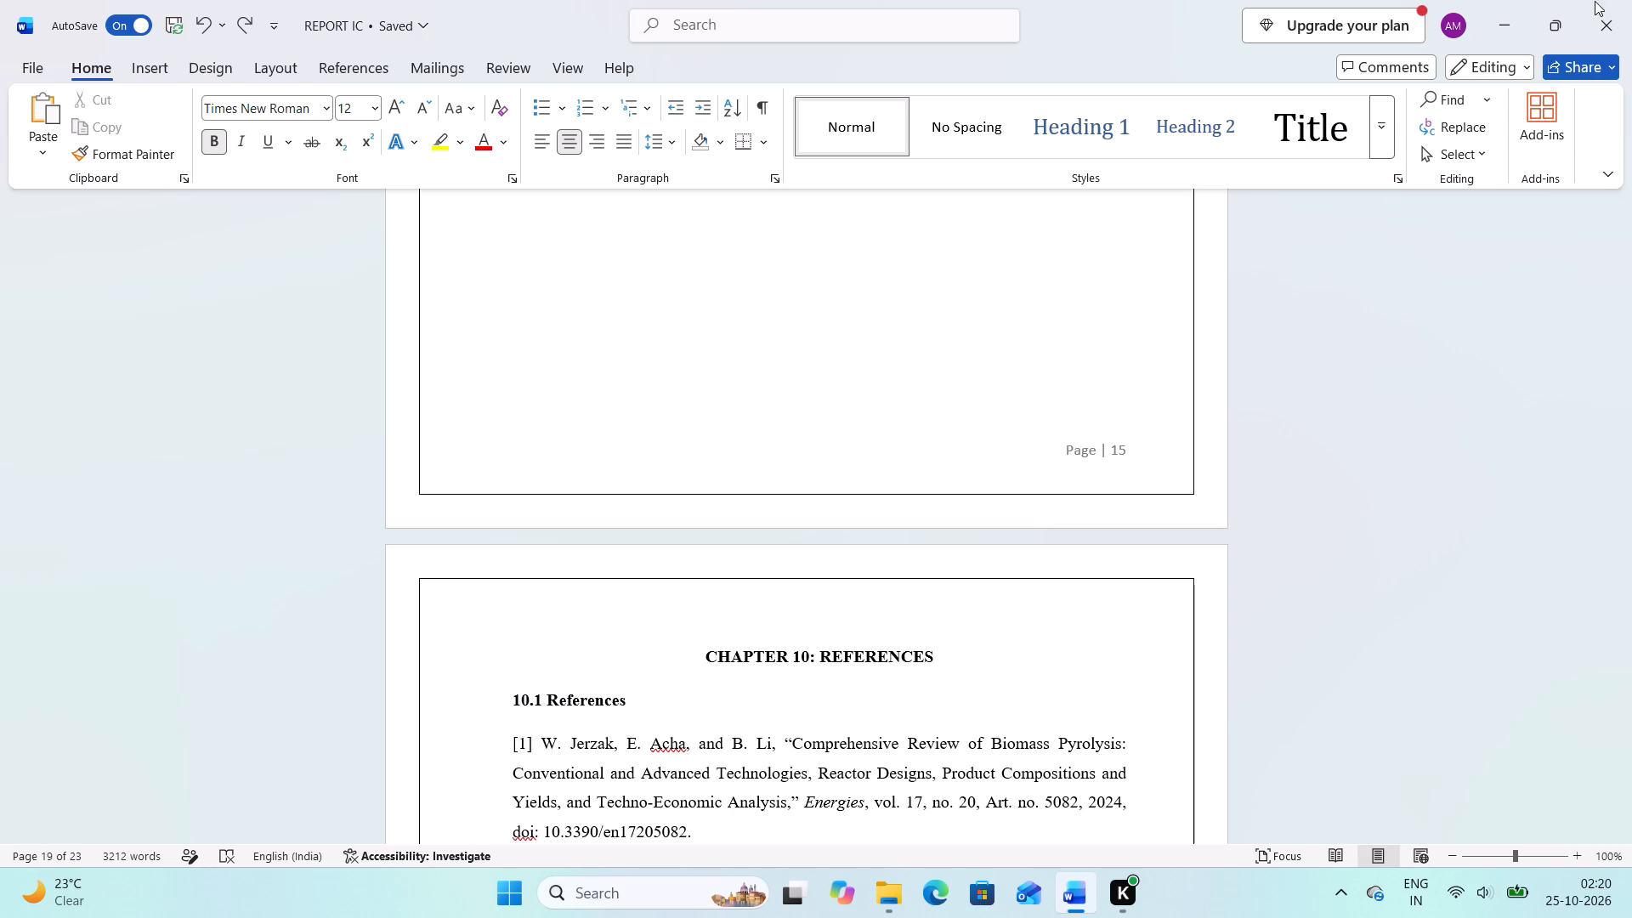
Try to close the remaining REPORT IC document in Word.
{"action": "left_click", "coordinate": [1606, 2]}
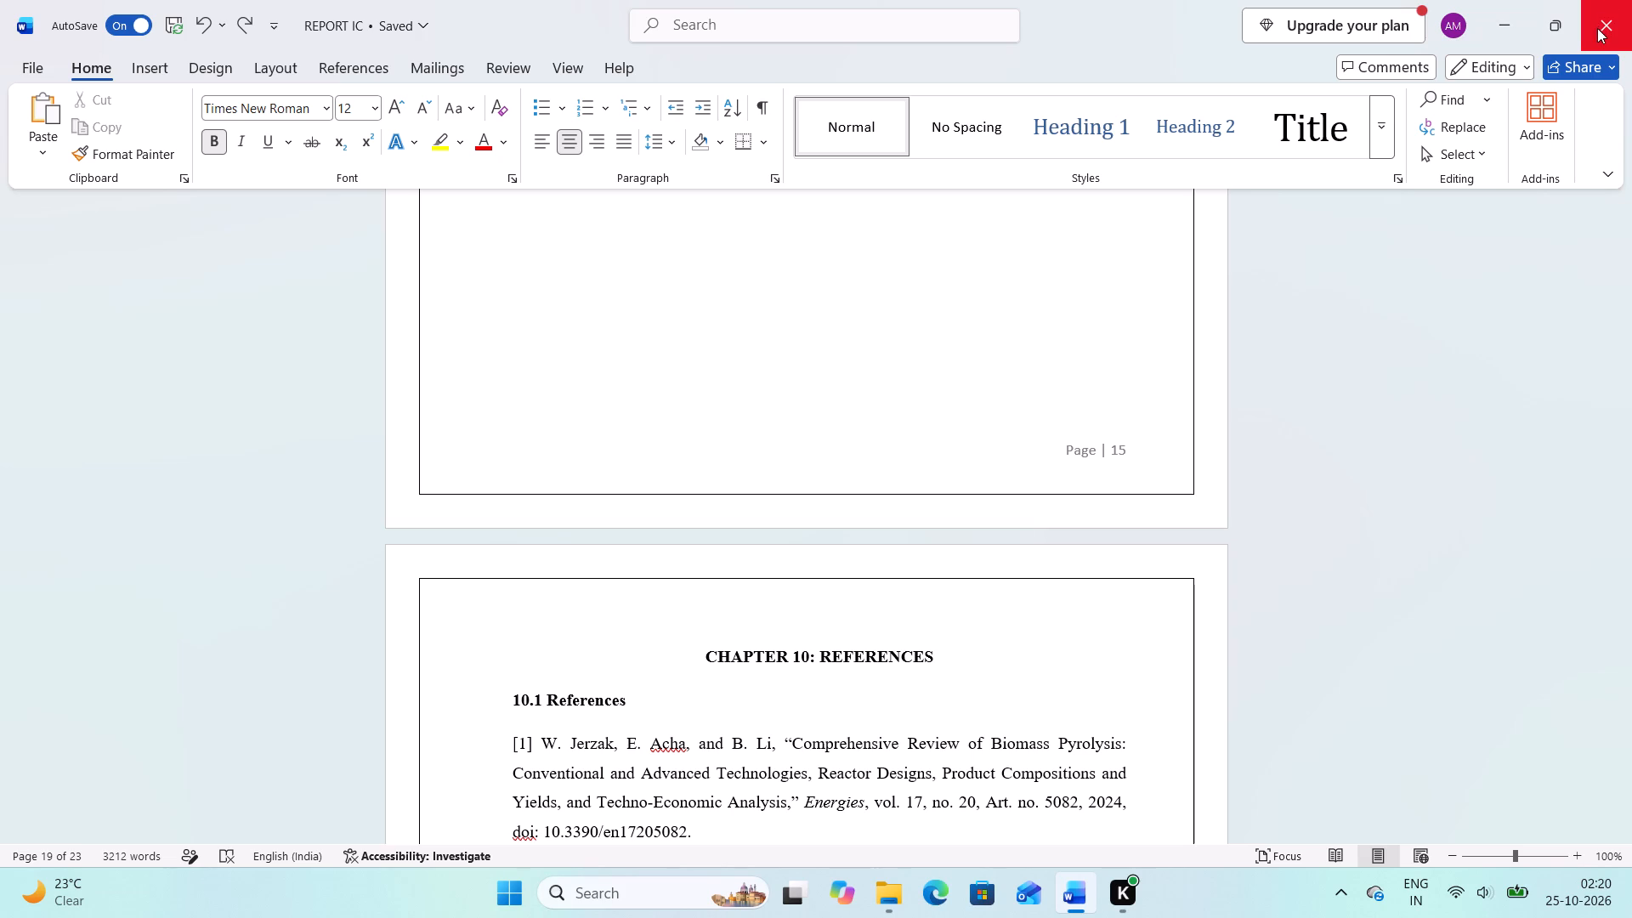
{"action": "left_click", "coordinate": [1597, 28]}
{"action": "left_click", "coordinate": [1496, 261]}
{"action": "left_click_drag", "start_coordinate": [1496, 261], "coordinate": [1592, 31]}
{"action": "left_click", "coordinate": [1592, 31]}
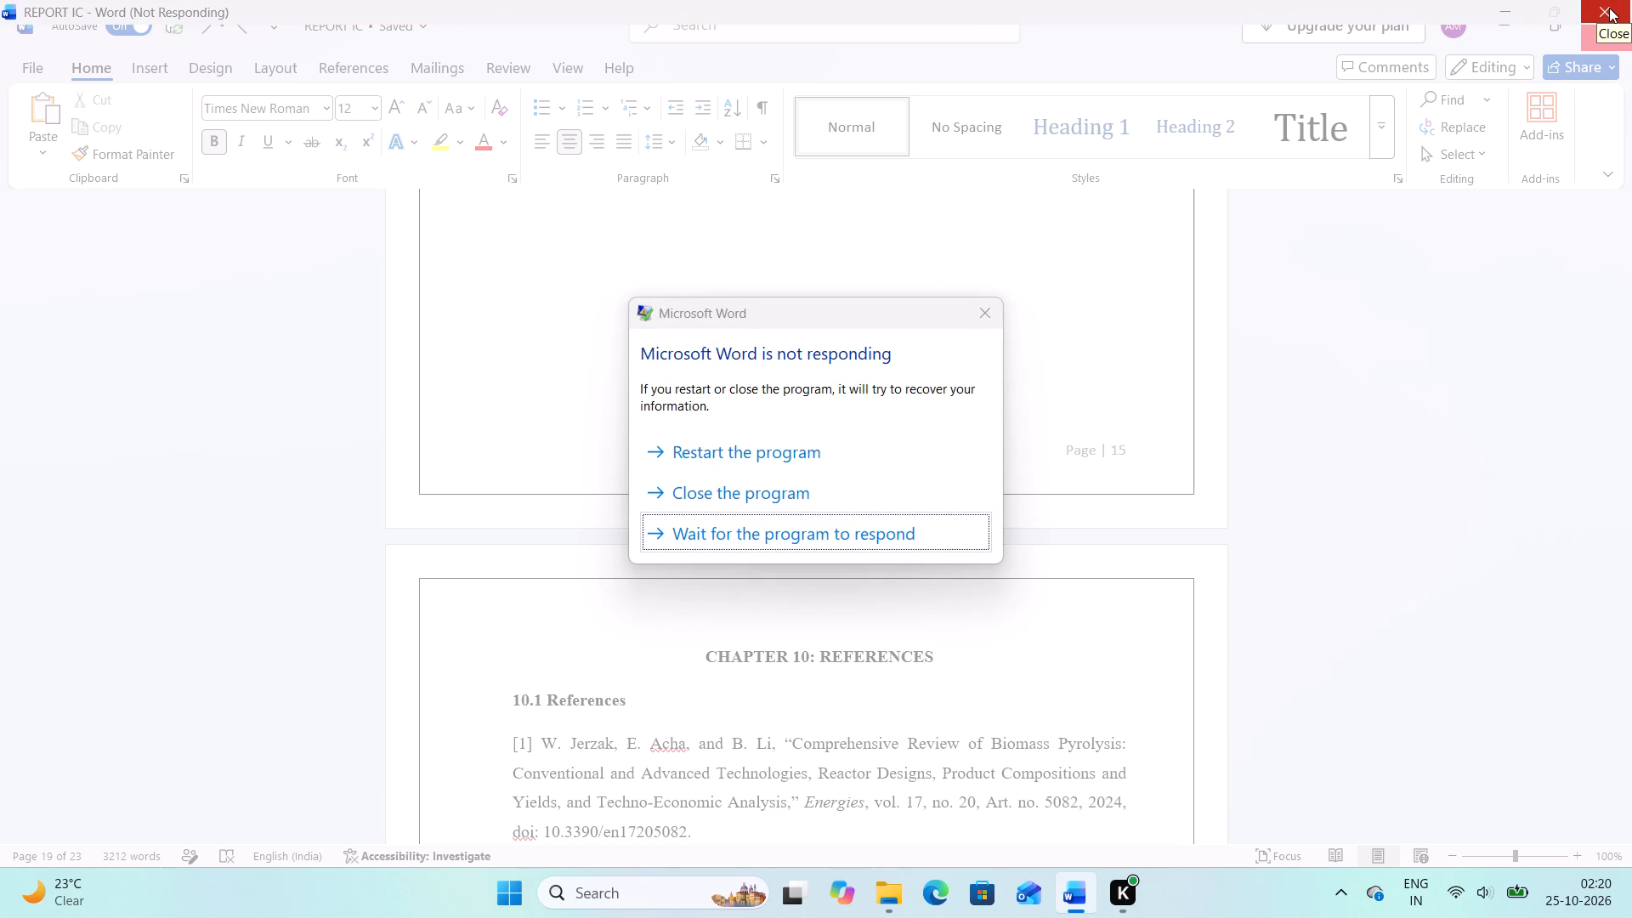
End the unresponsive Word by choosing to restart it, cancelling both the problem report and the restart.
{"action": "left_click", "coordinate": [791, 456]}
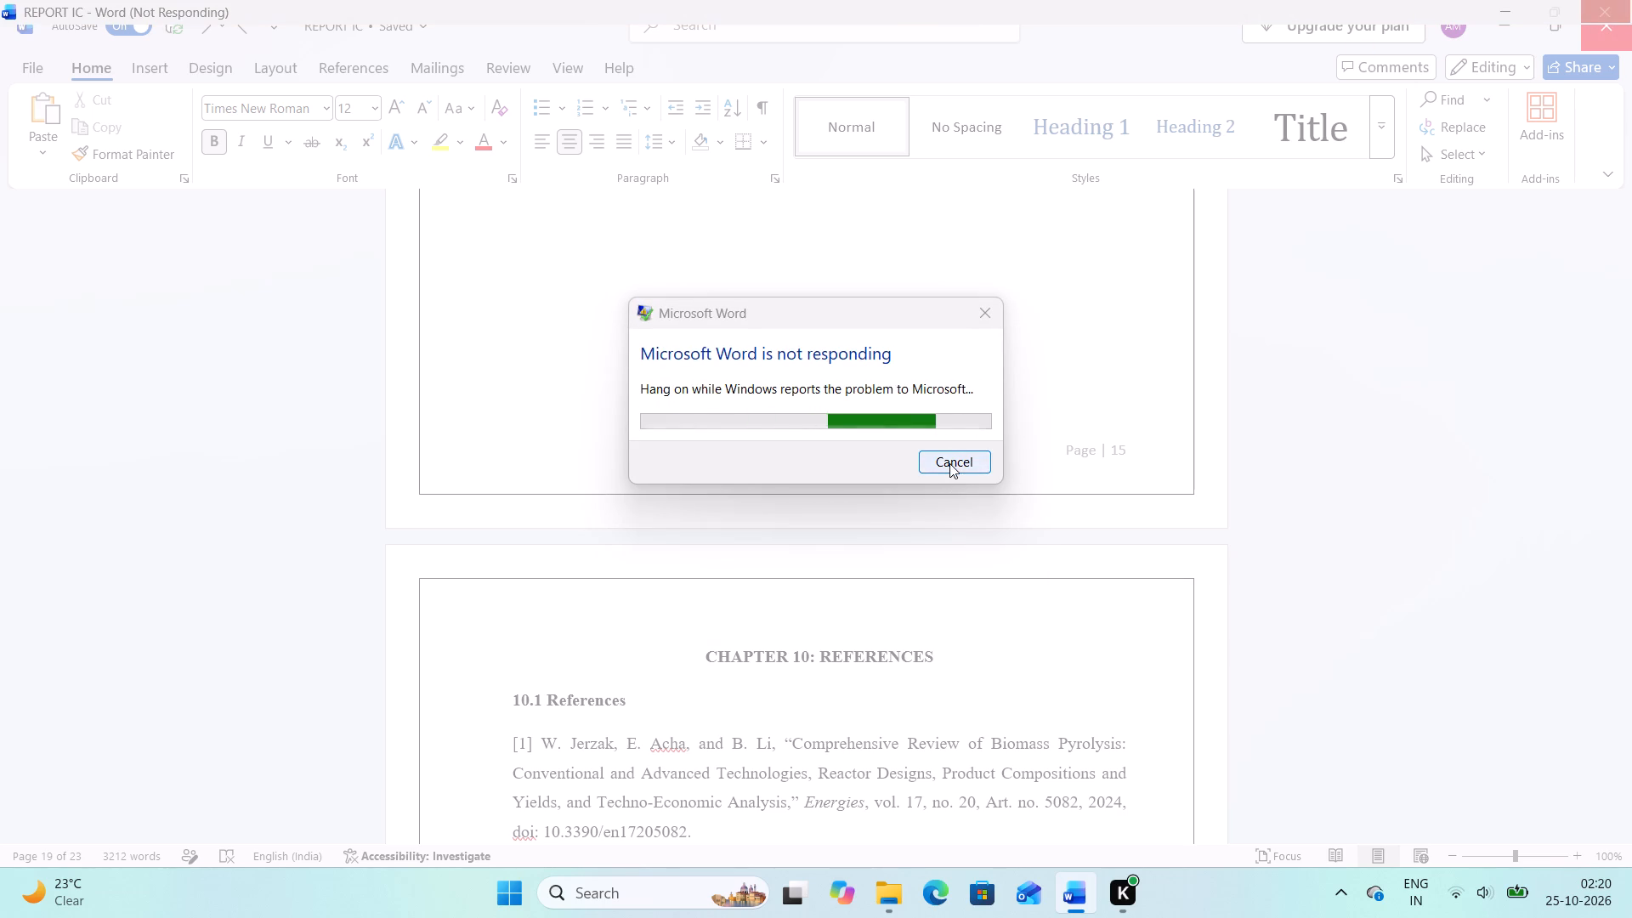
{"action": "left_click", "coordinate": [949, 463]}
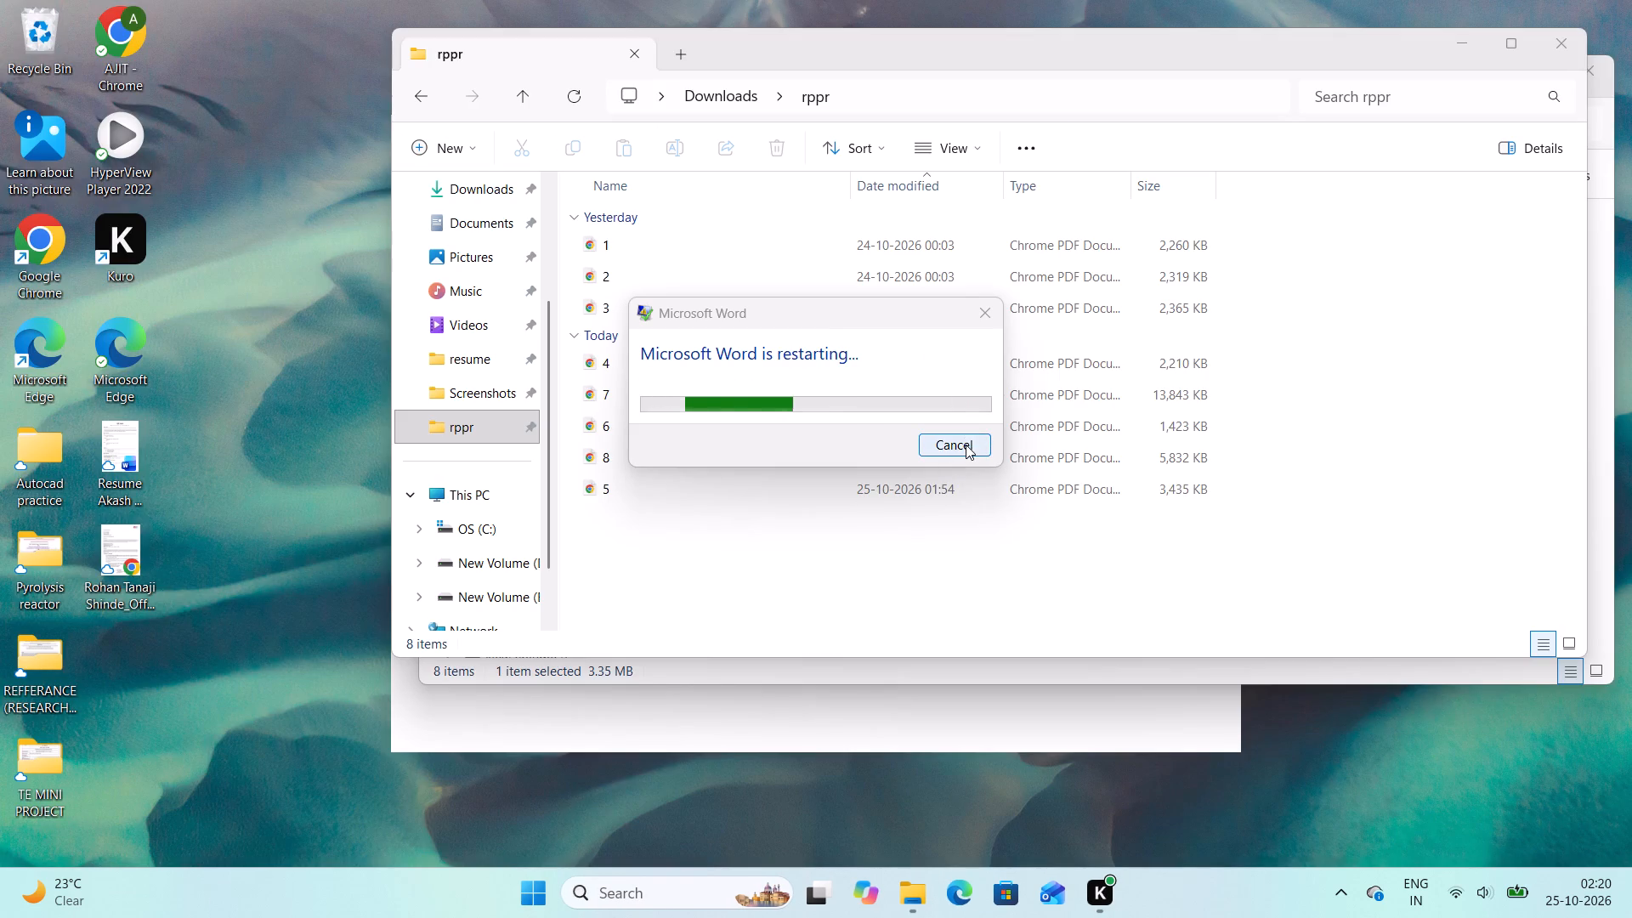
{"action": "left_click", "coordinate": [966, 445]}
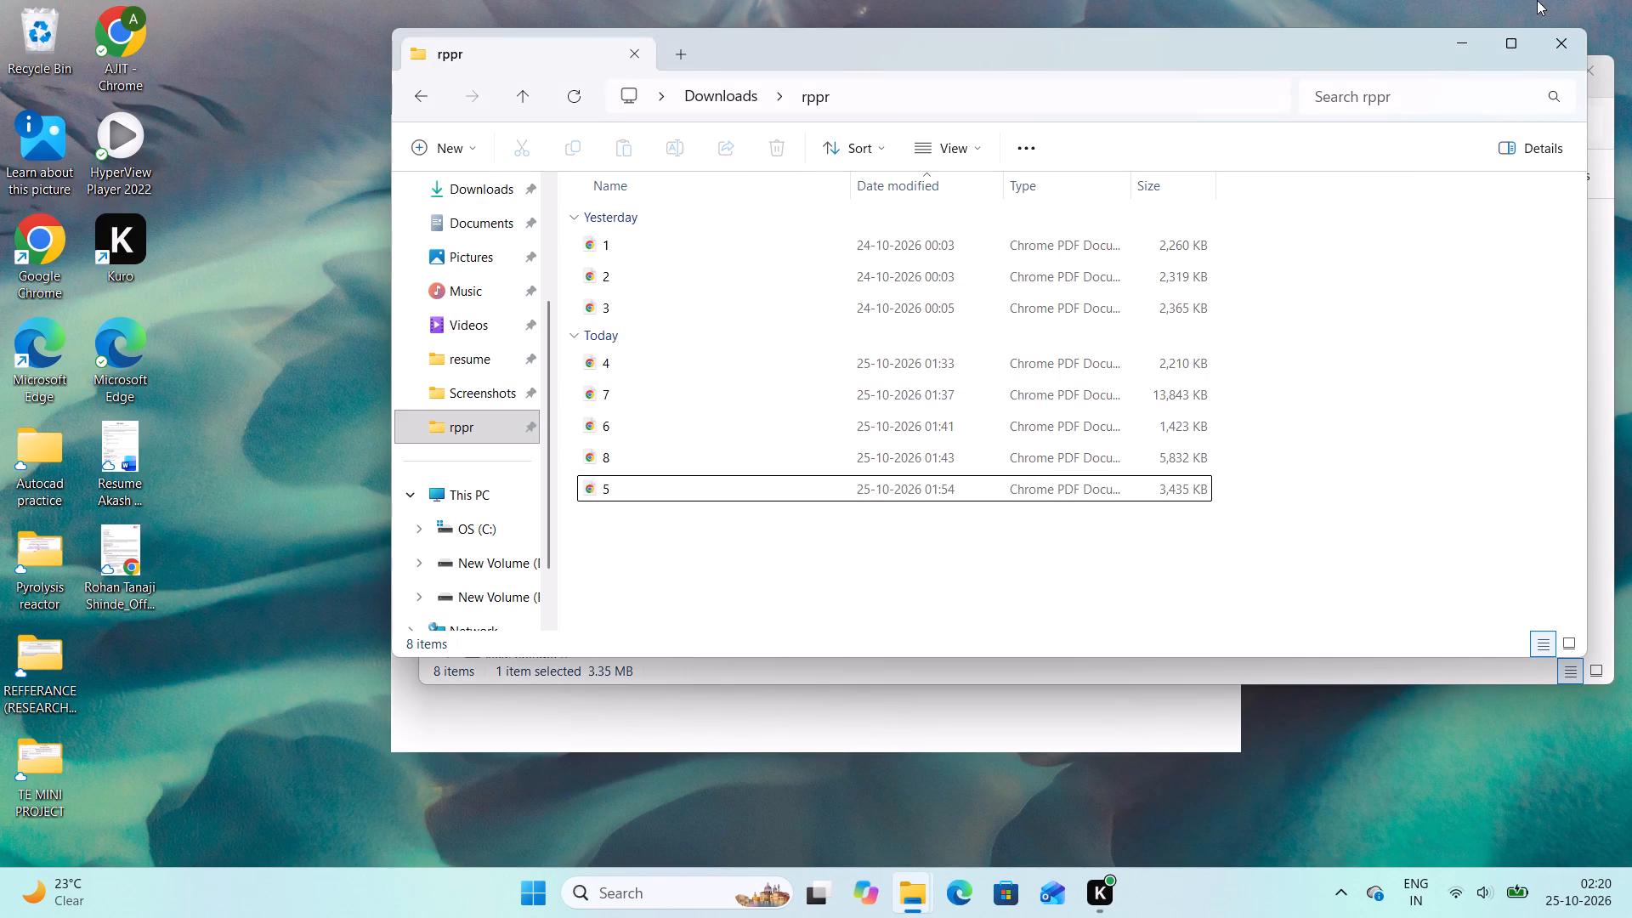
Close the front File Explorer window showing the rppr folder.
{"action": "left_click", "coordinate": [1576, 42]}
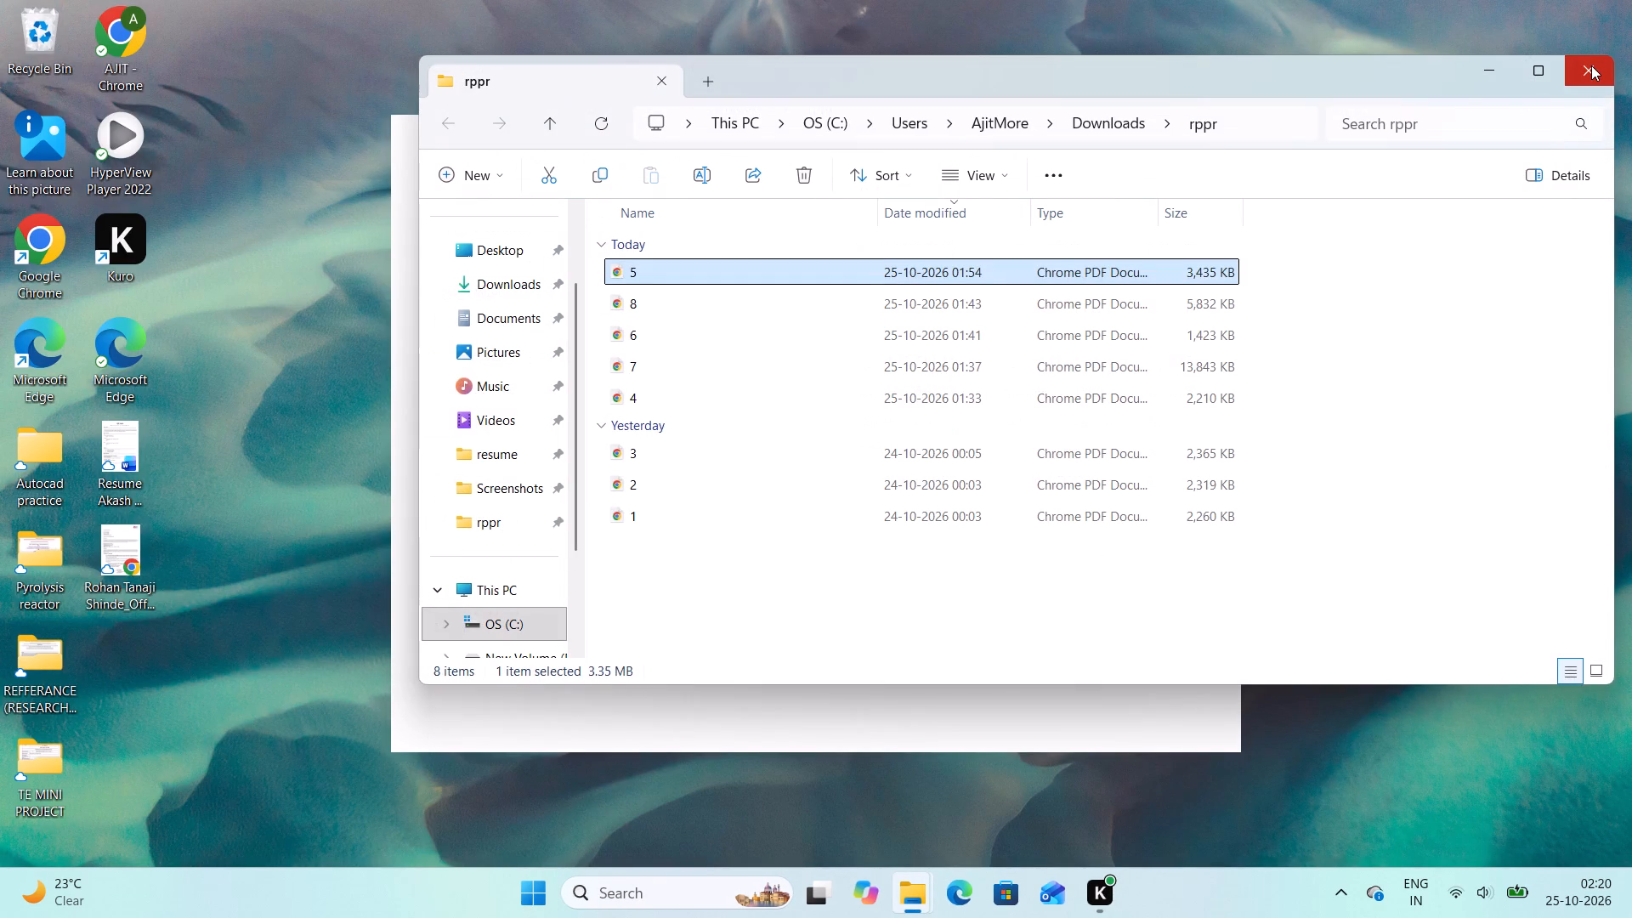